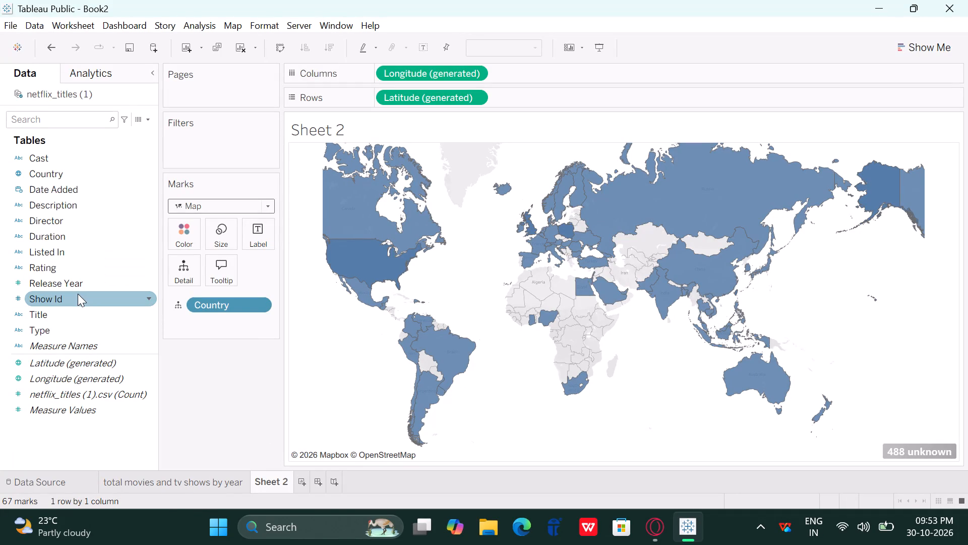
Add Show Id to the map's marks as detail and aggregate it as Count (Distinct).
left_click_drag(78, 294, 228, 320)
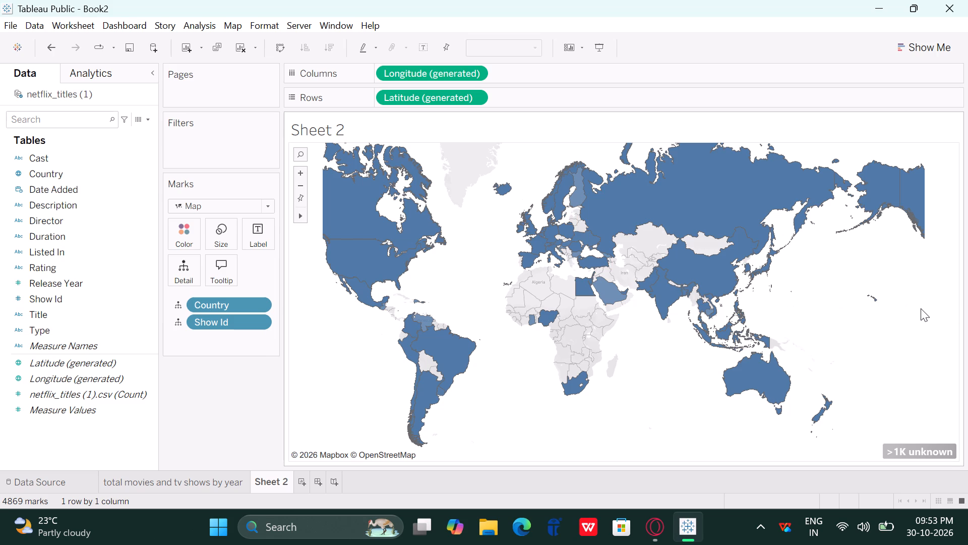
scroll(921, 308, "left", 14)
left_click(263, 323)
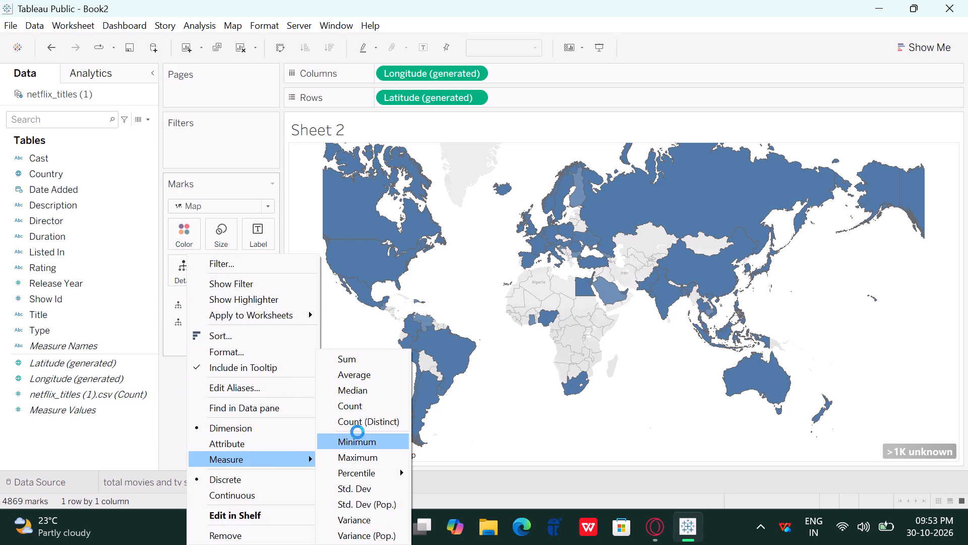
left_click(368, 419)
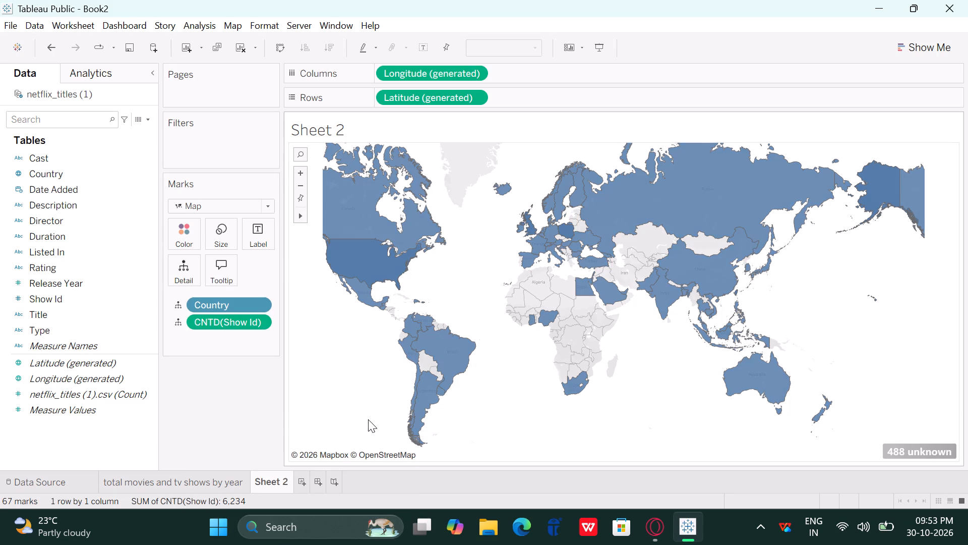
Examine the country marks on the map and the distinct Show Id count for Spain.
left_click(826, 244)
scroll(826, 244, "left", 6)
scroll(826, 244, "right", 4)
scroll(826, 244, "left", 11)
scroll(826, 244, "right", 2)
scroll(826, 244, "left", 3)
left_click_drag(541, 283, 403, 296)
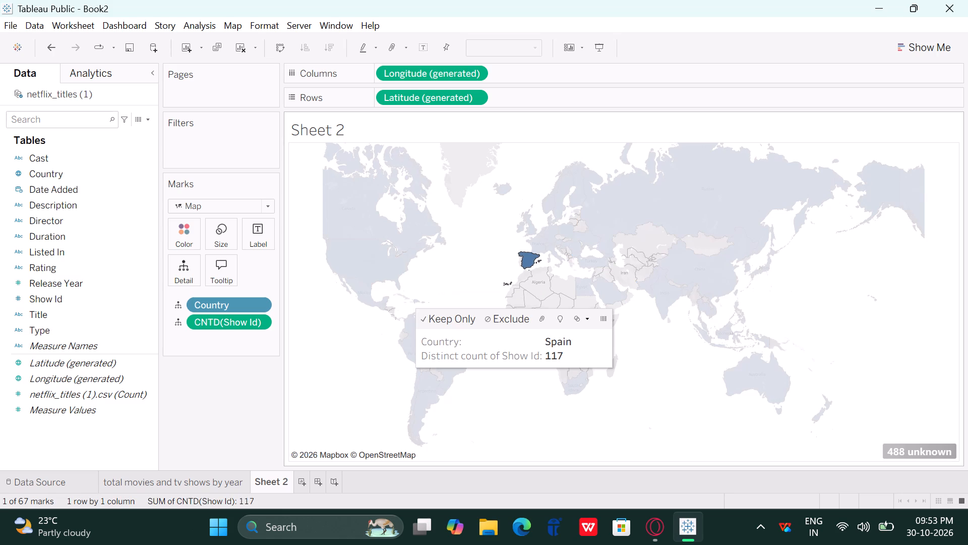
left_click(566, 264)
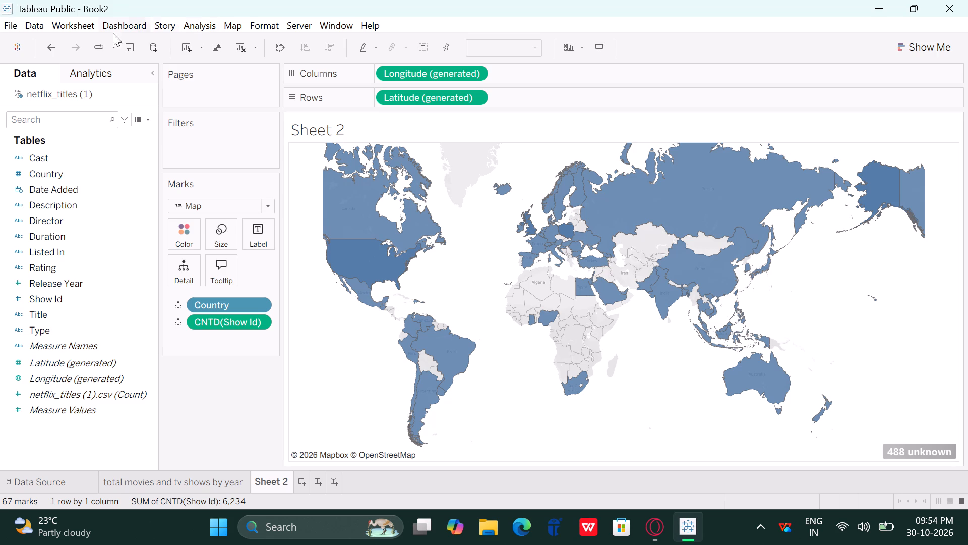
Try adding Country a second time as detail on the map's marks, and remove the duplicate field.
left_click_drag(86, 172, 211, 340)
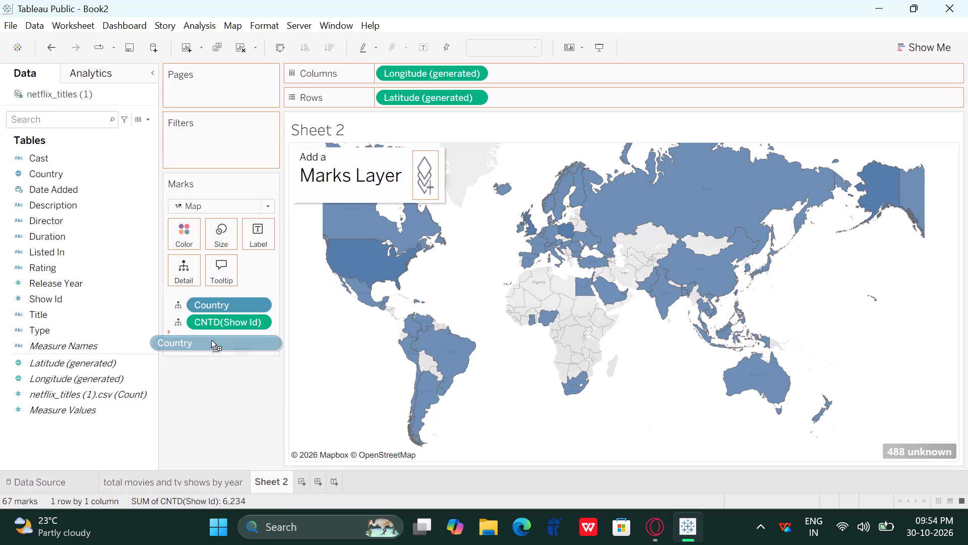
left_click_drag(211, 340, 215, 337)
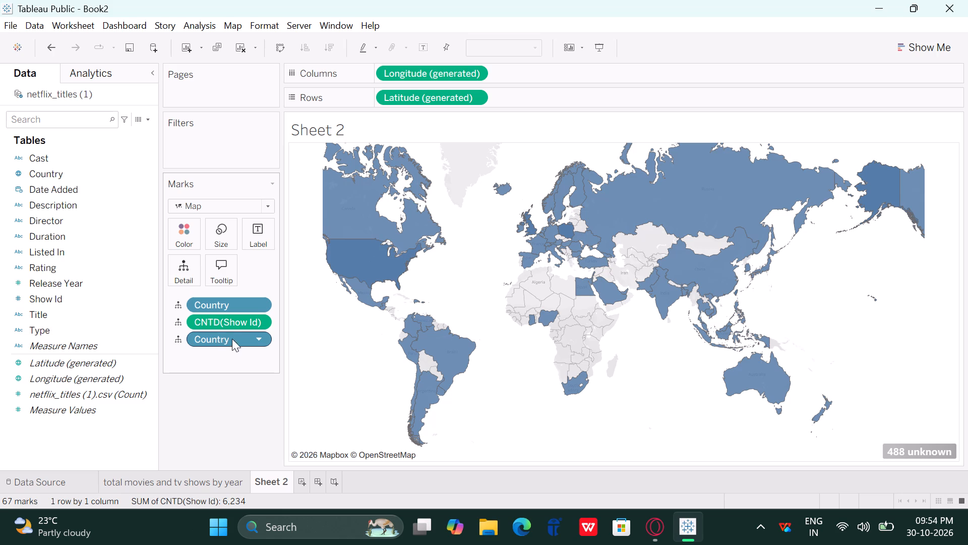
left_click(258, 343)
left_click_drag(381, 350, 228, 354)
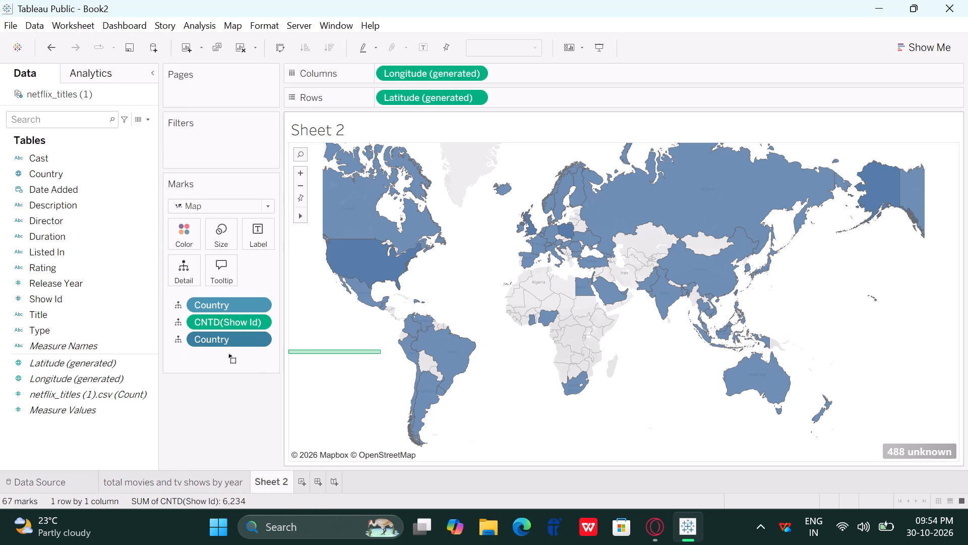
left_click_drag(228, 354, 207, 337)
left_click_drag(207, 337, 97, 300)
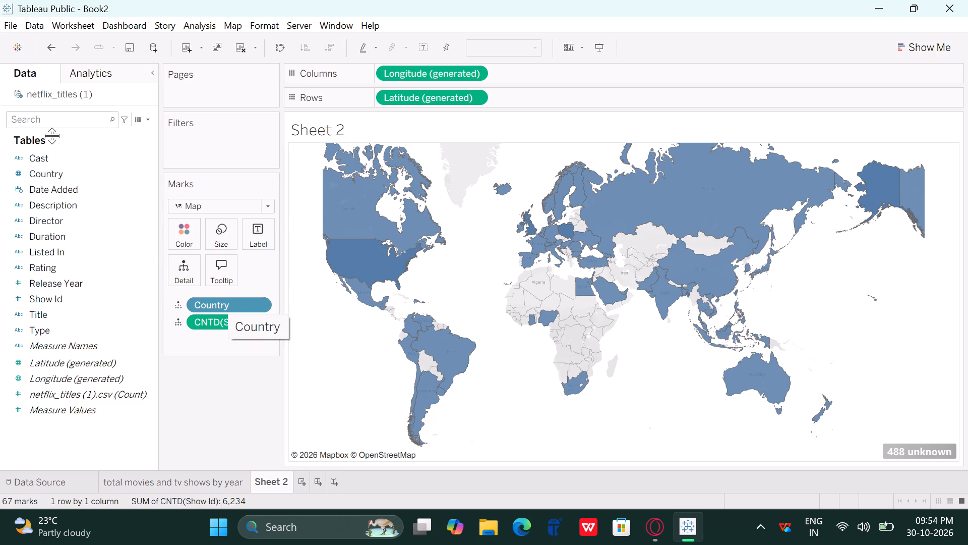
Colour the map's marks by Country.
left_click_drag(56, 174, 164, 225)
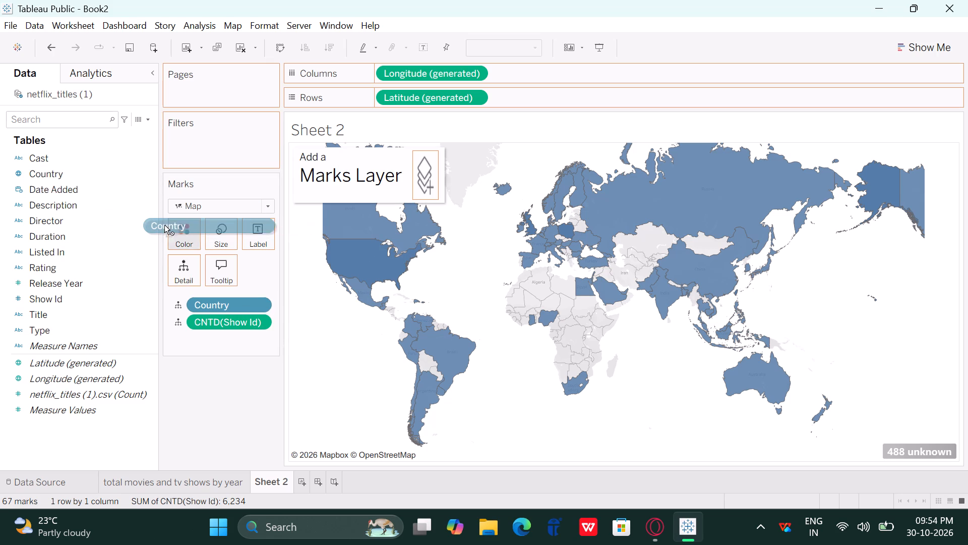
left_click_drag(164, 225, 190, 234)
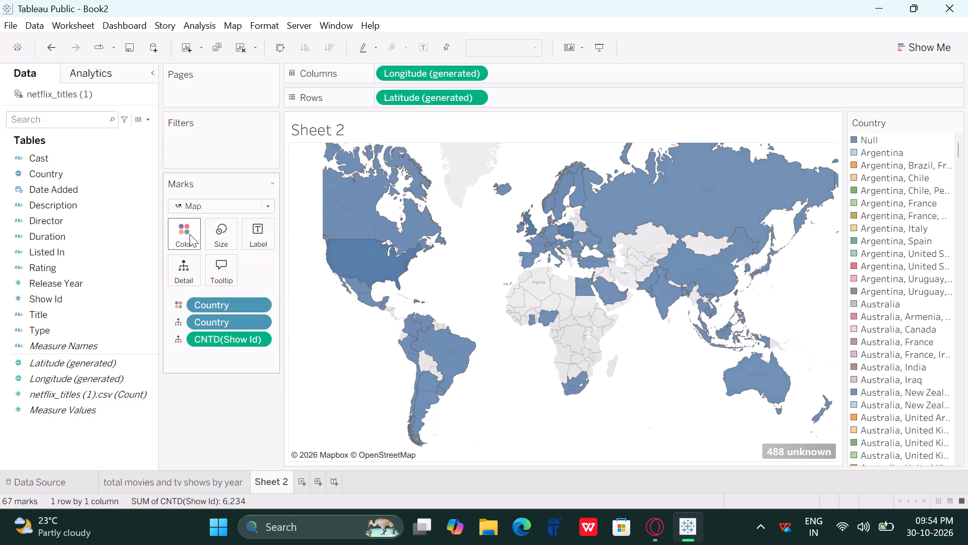
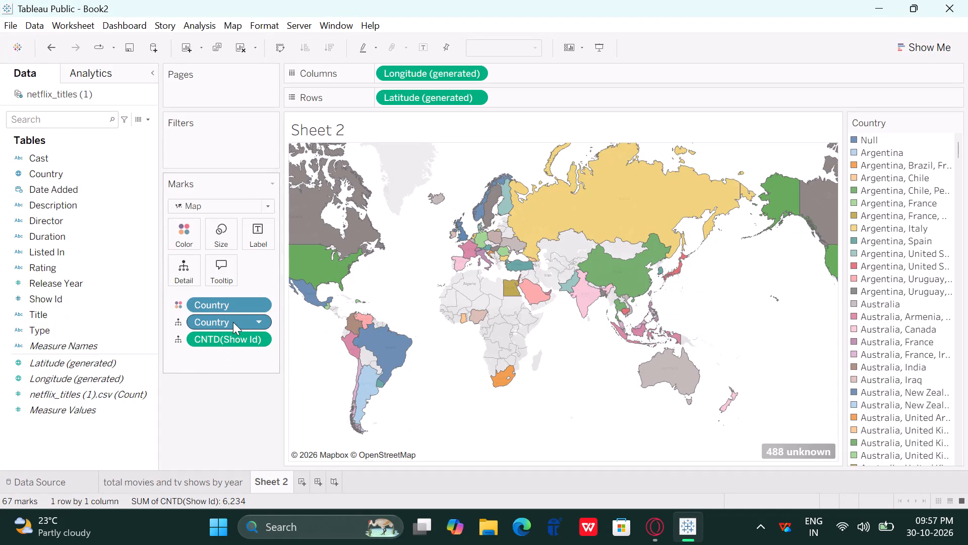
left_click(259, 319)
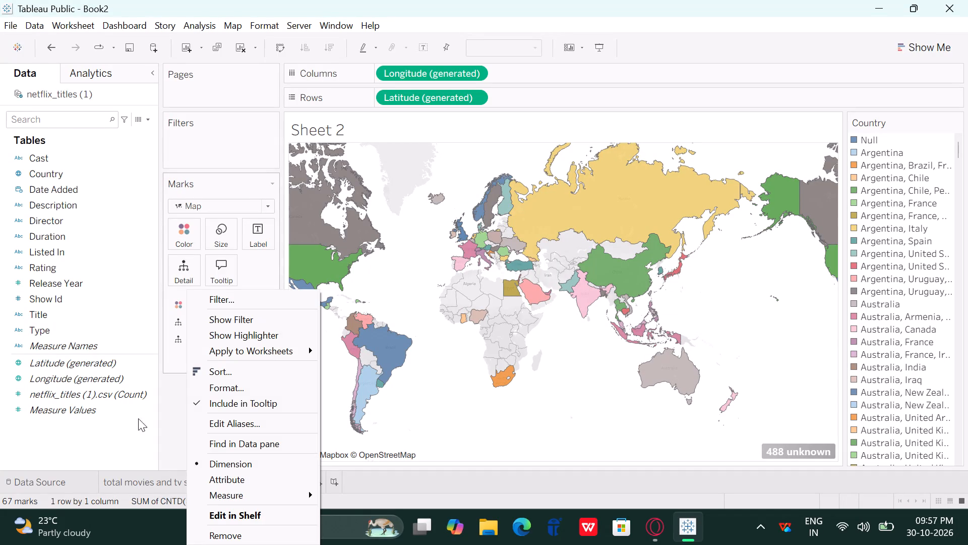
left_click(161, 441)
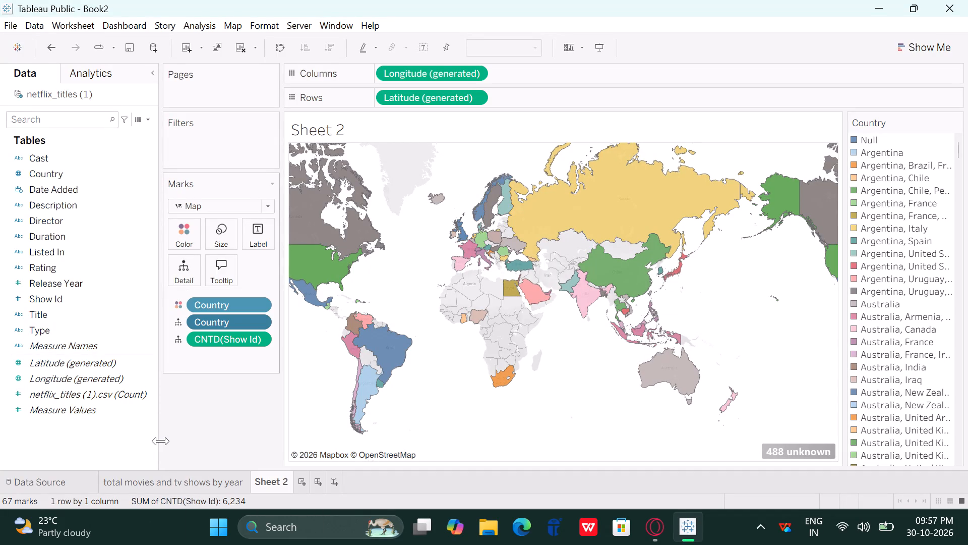
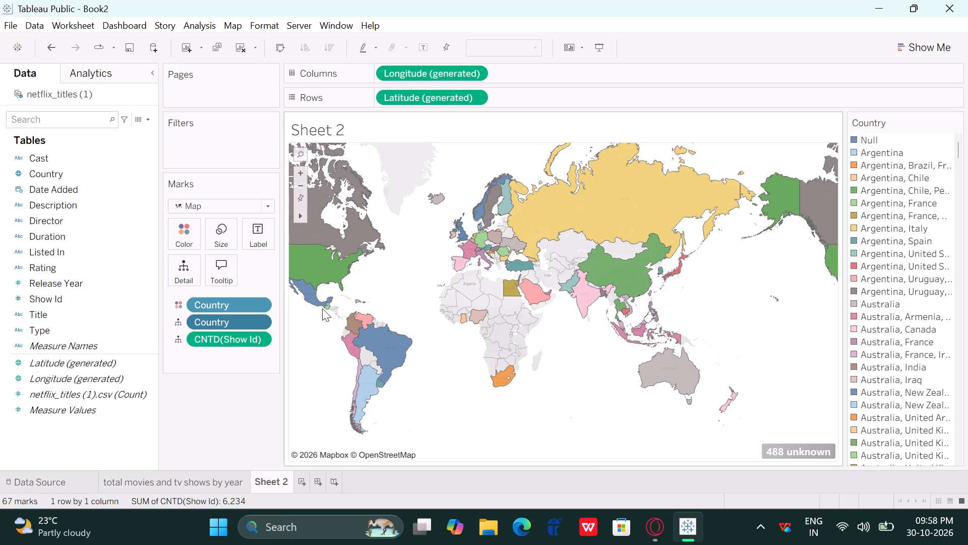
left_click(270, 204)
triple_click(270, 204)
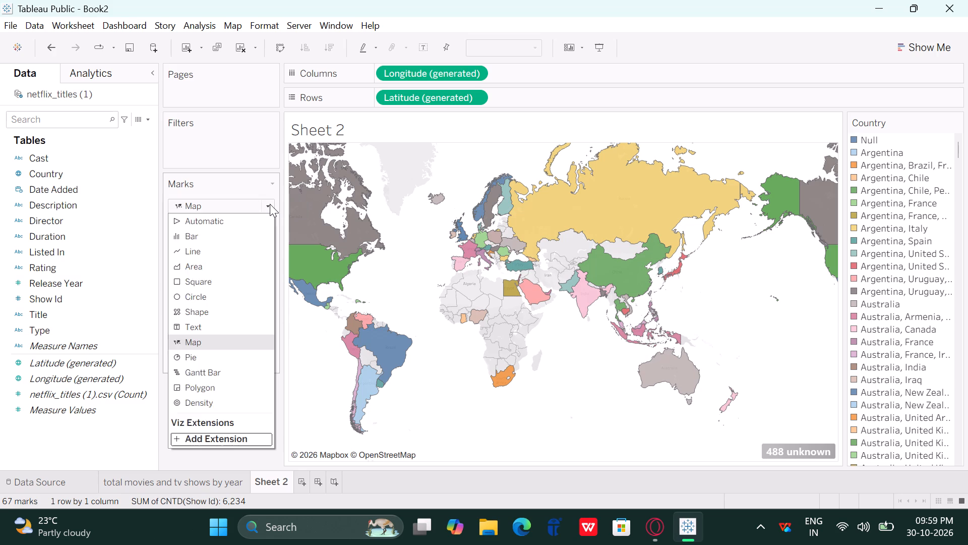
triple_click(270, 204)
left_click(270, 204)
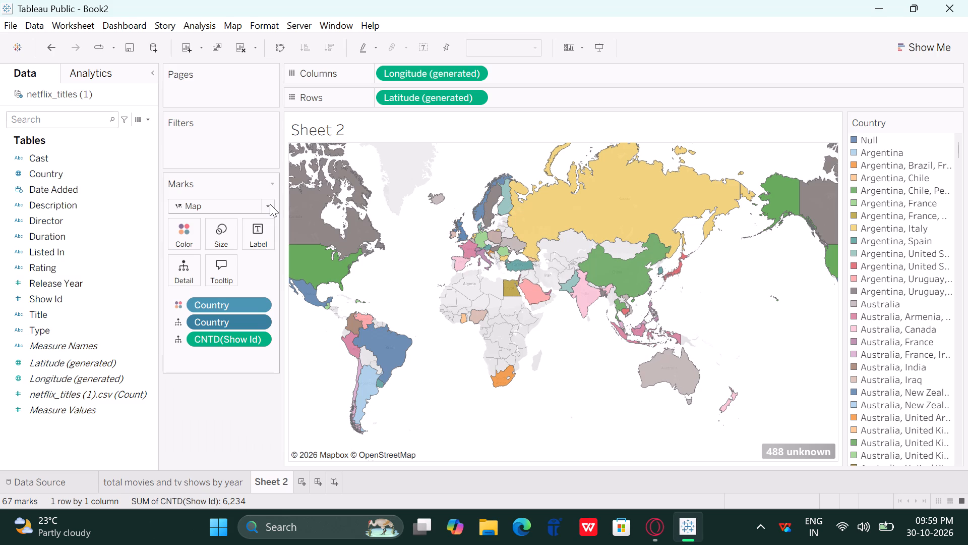
Examine India on the map and read its distinct count of Show Id.
triple_click(302, 177)
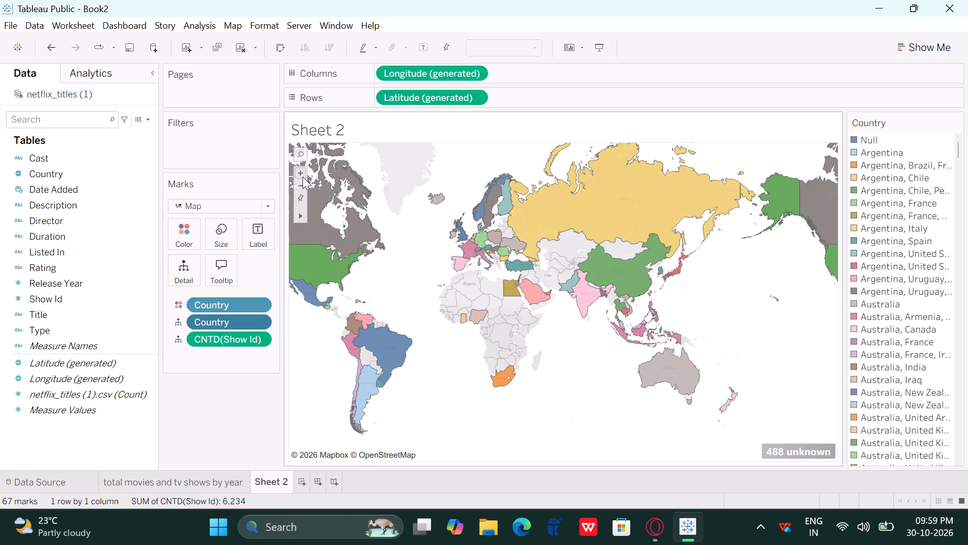
left_click(302, 177)
left_click(302, 177)
left_click(302, 177)
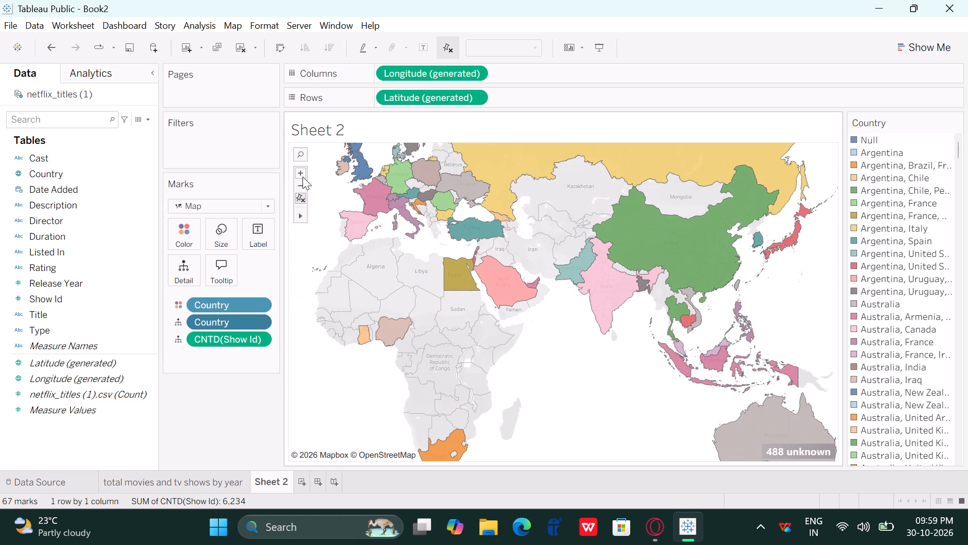
scroll(378, 179, "right", 2)
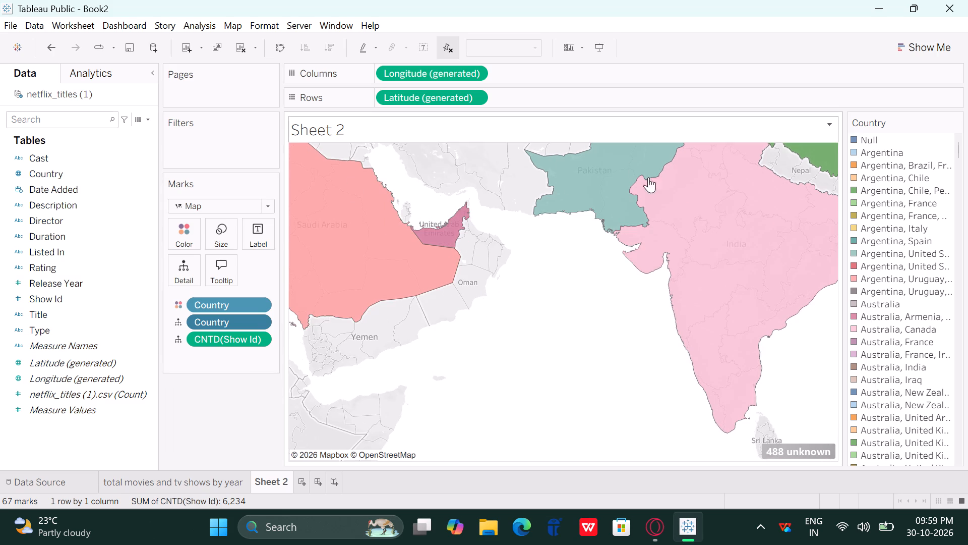
left_click_drag(725, 230, 710, 262)
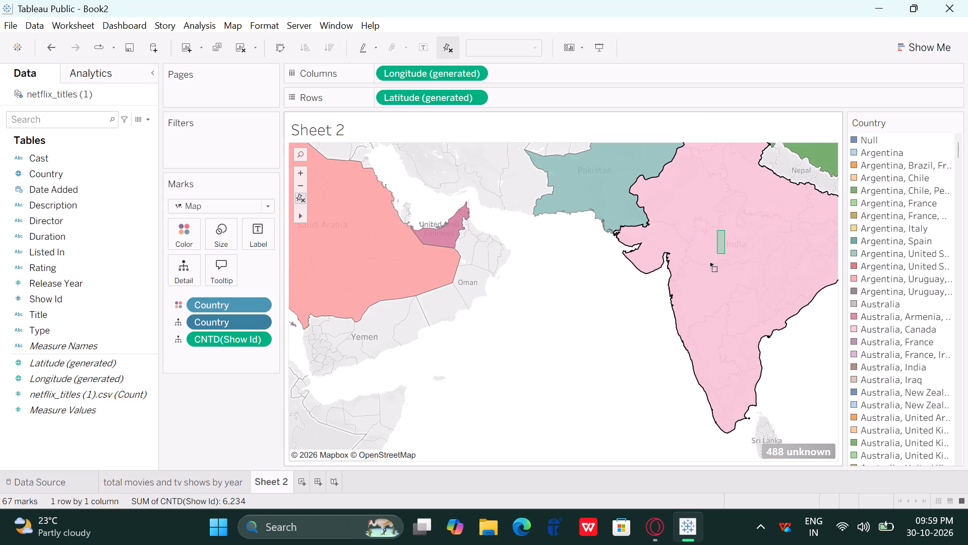
left_click_drag(710, 262, 704, 269)
left_click(716, 240)
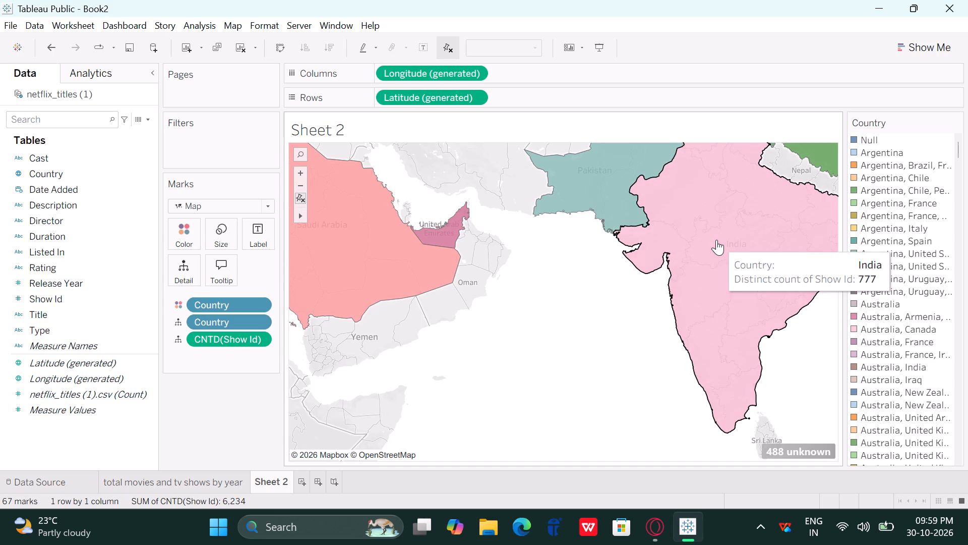
left_click_drag(559, 326, 535, 356)
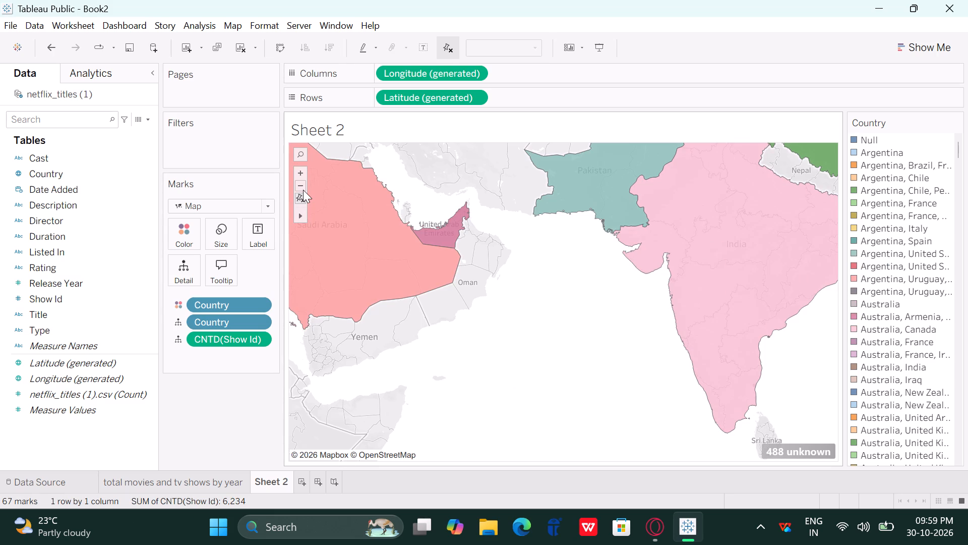
Return the map to the full world view showing all coloured countries.
triple_click(303, 190)
double_click(302, 187)
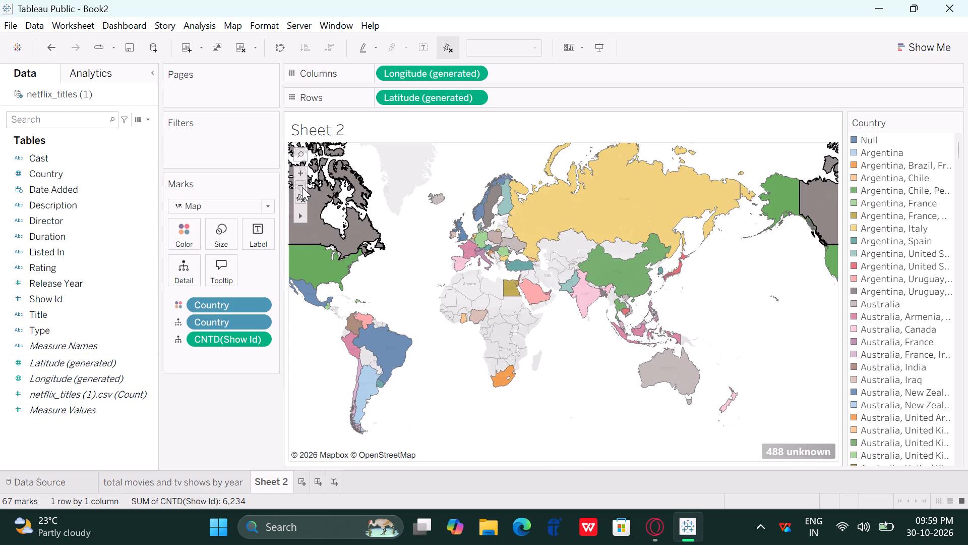
left_click(302, 187)
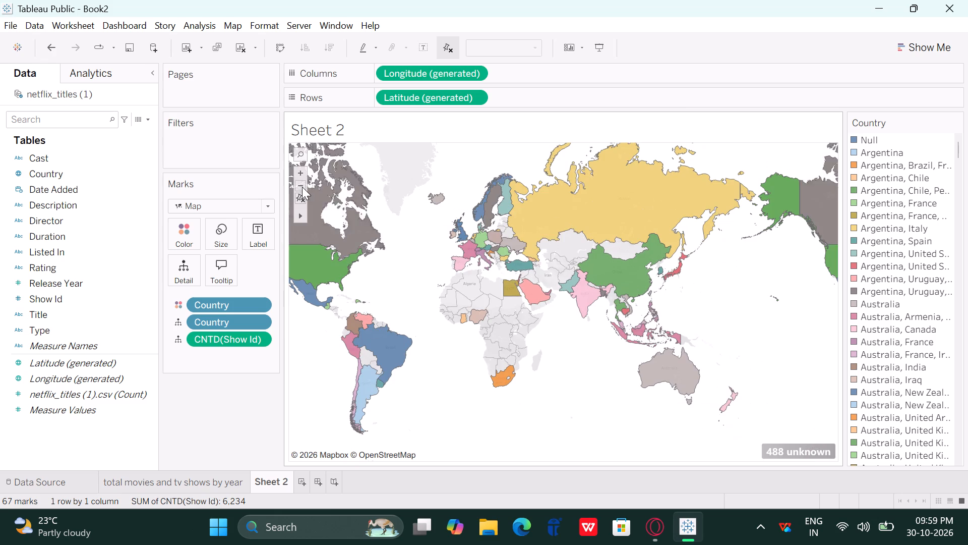
left_click(295, 177)
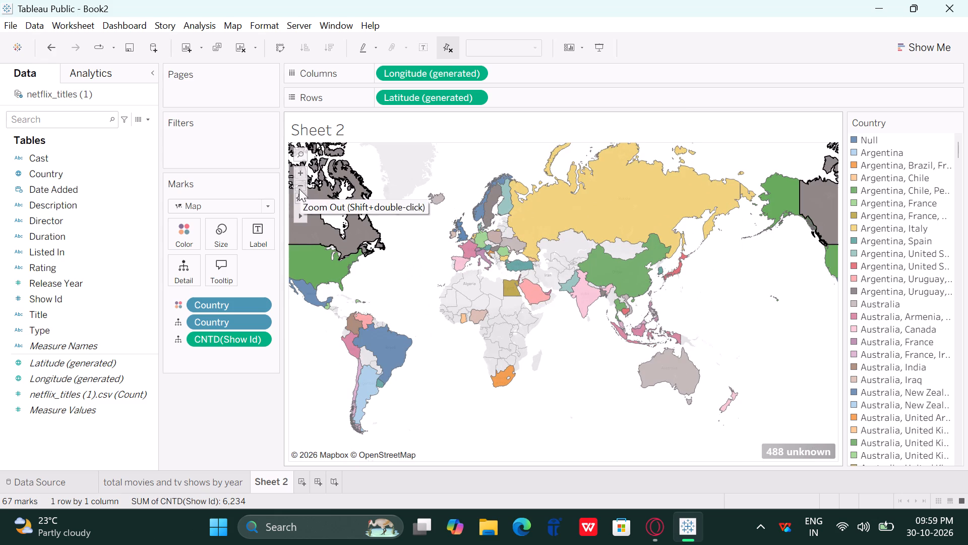
left_click(301, 191)
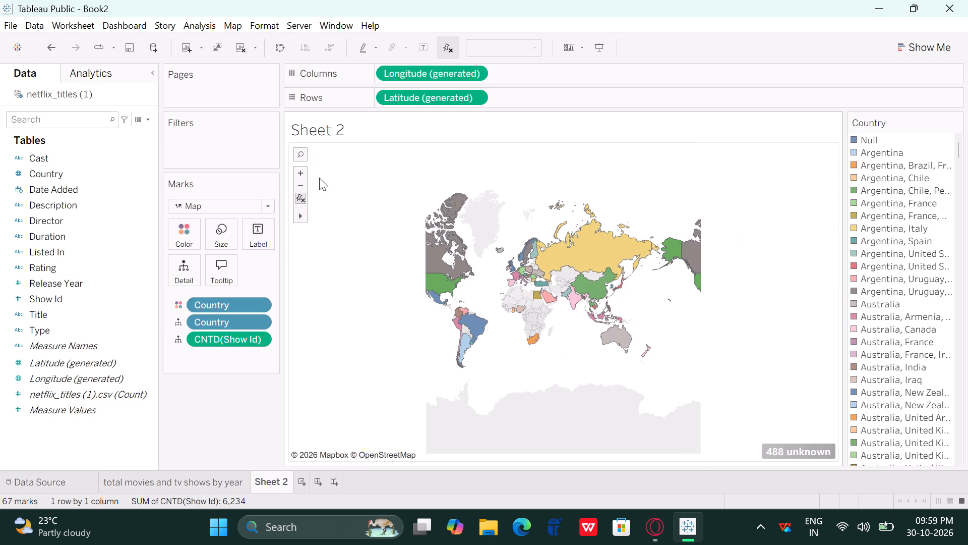
left_click(299, 177)
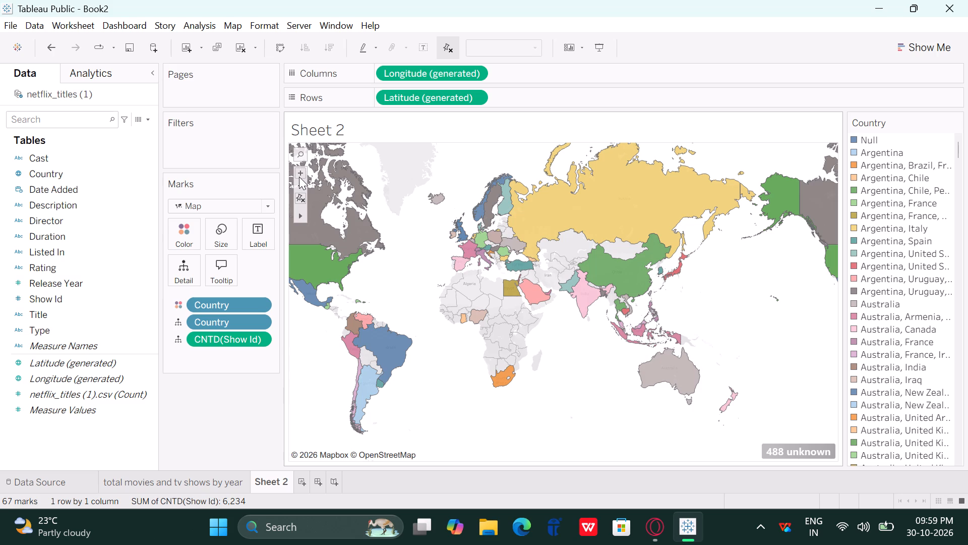
key("Return")
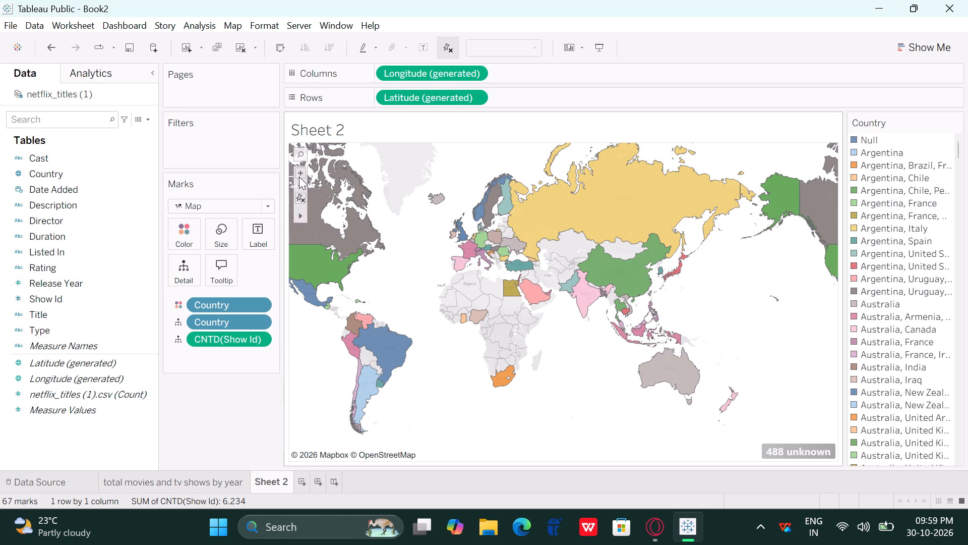
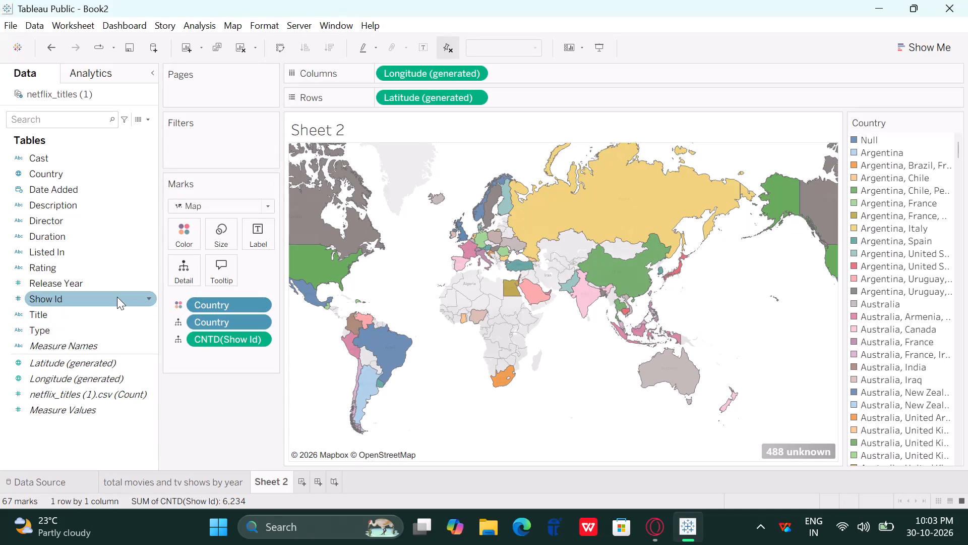
Rename the Sheet 2 worksheet as "total shows by country".
double_click(268, 484)
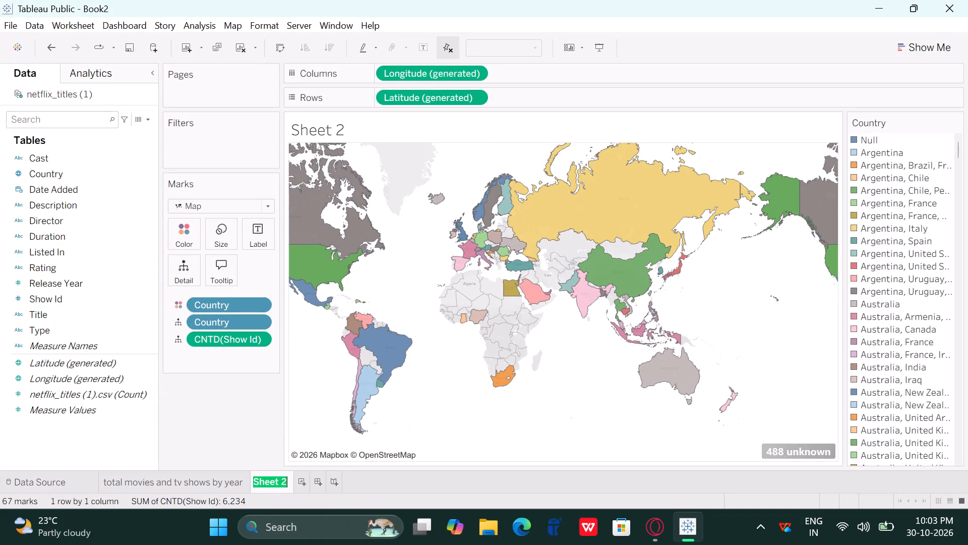
type("total")
key("space")
type("shows by c")
type("ountry")
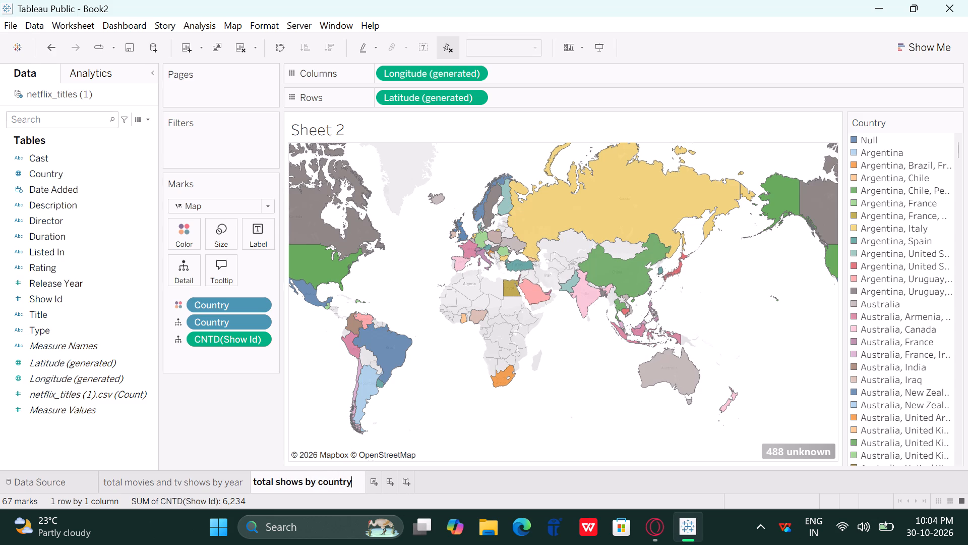
key("Return")
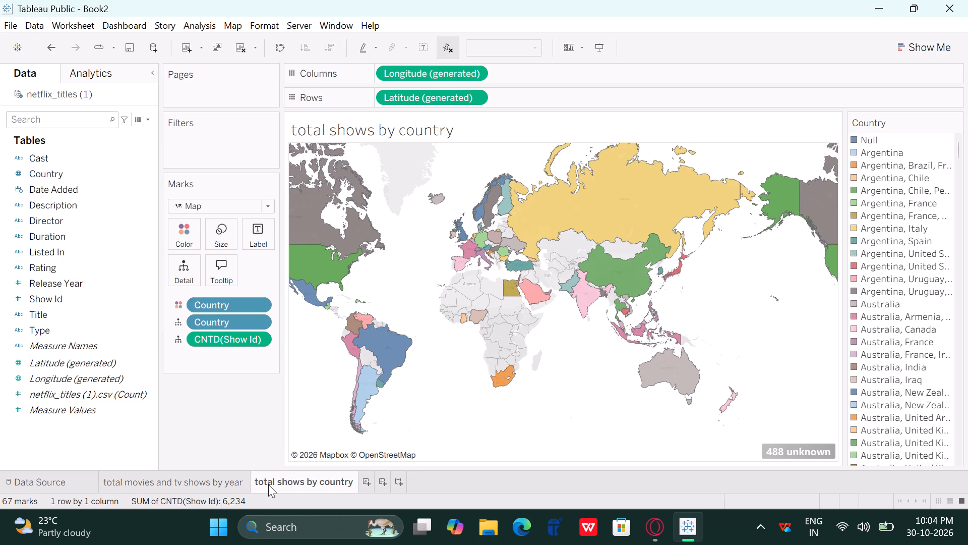
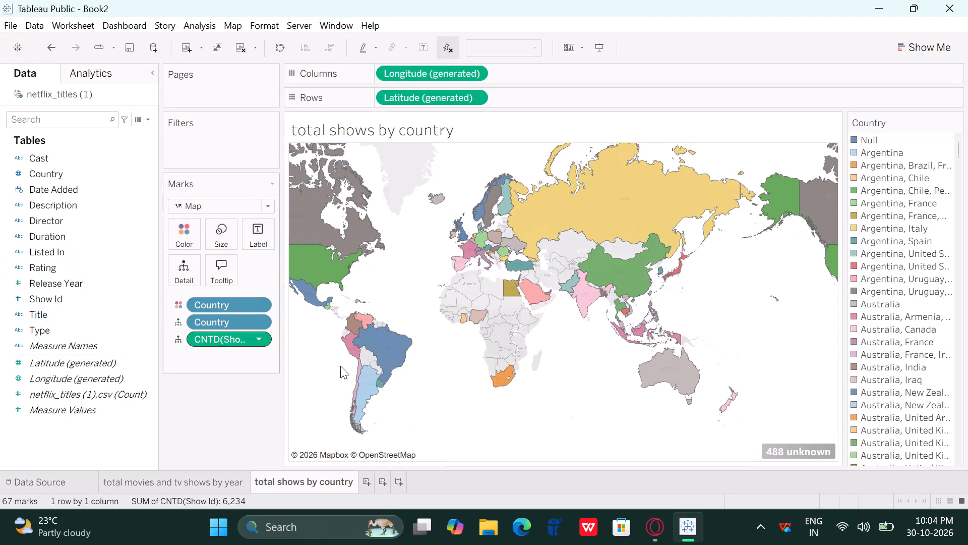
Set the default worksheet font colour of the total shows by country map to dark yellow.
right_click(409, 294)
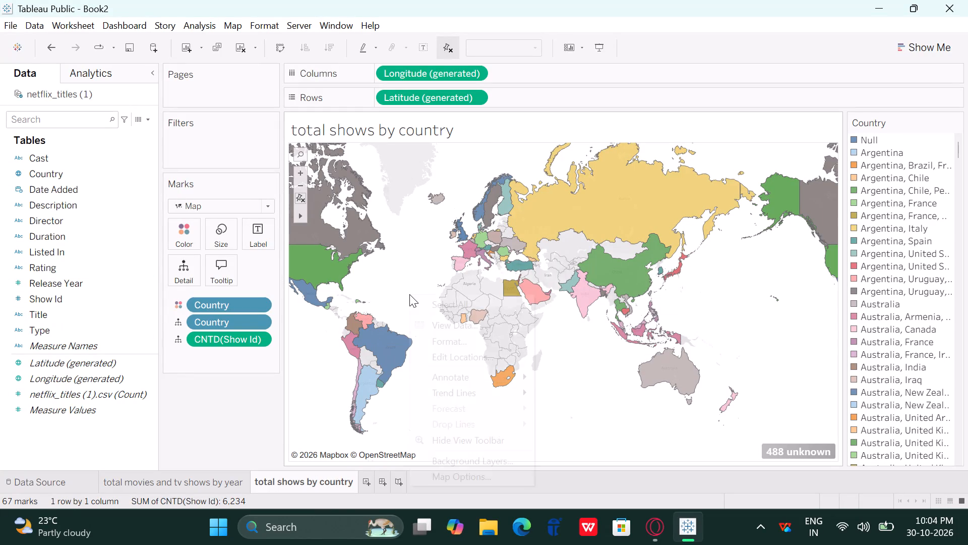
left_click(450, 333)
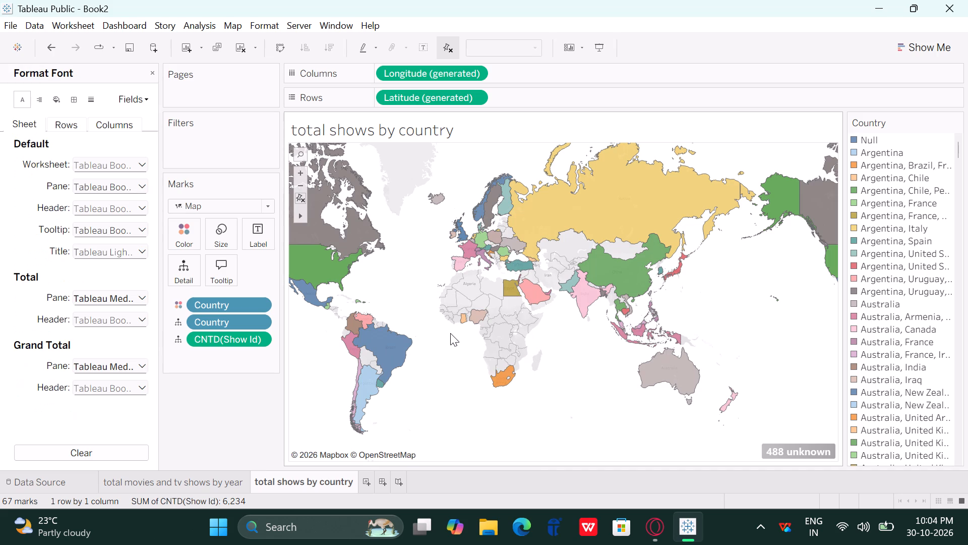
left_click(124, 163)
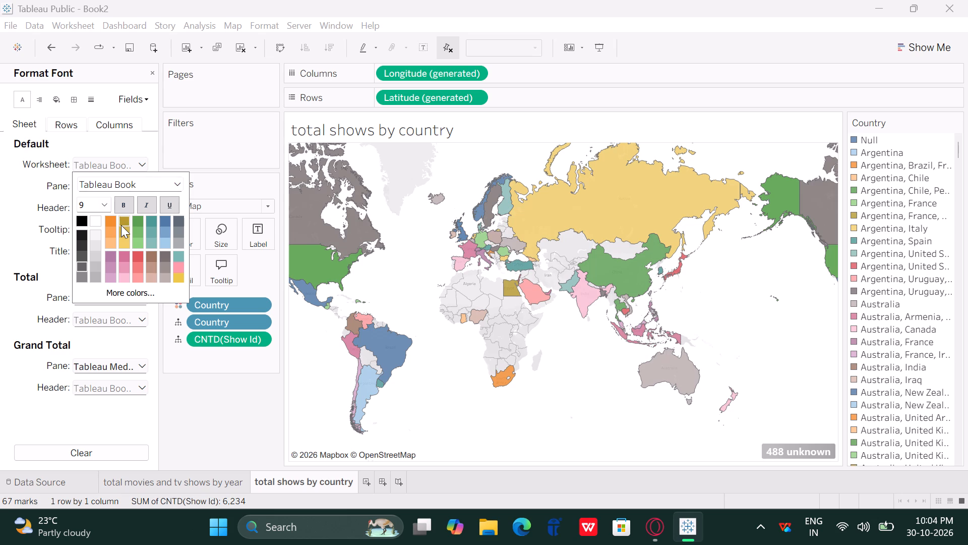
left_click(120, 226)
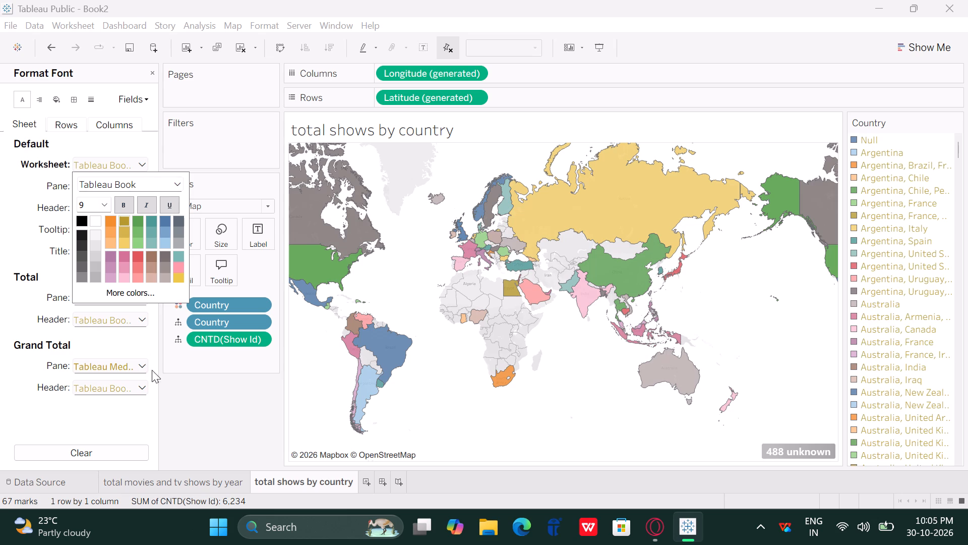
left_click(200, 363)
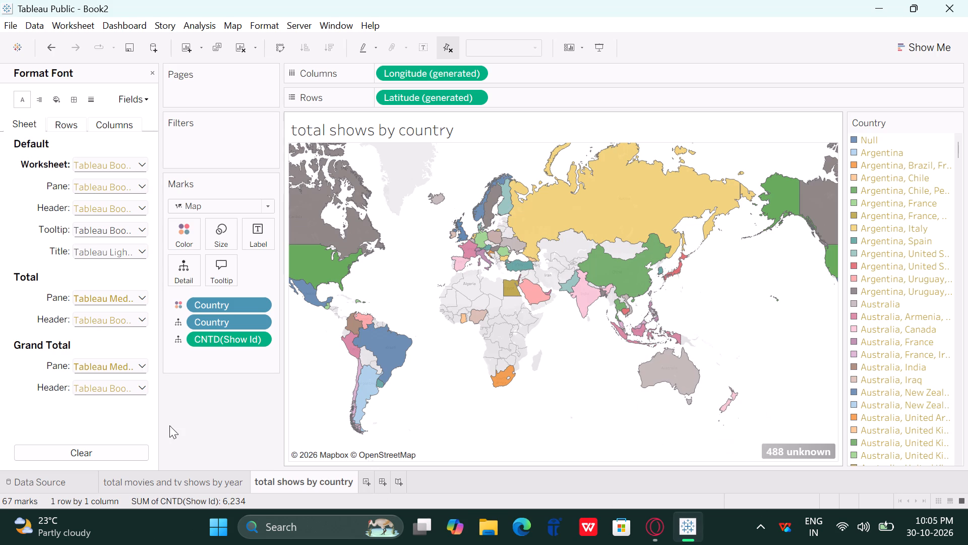
Set the default worksheet font colour to black (#000000).
double_click(39, 124)
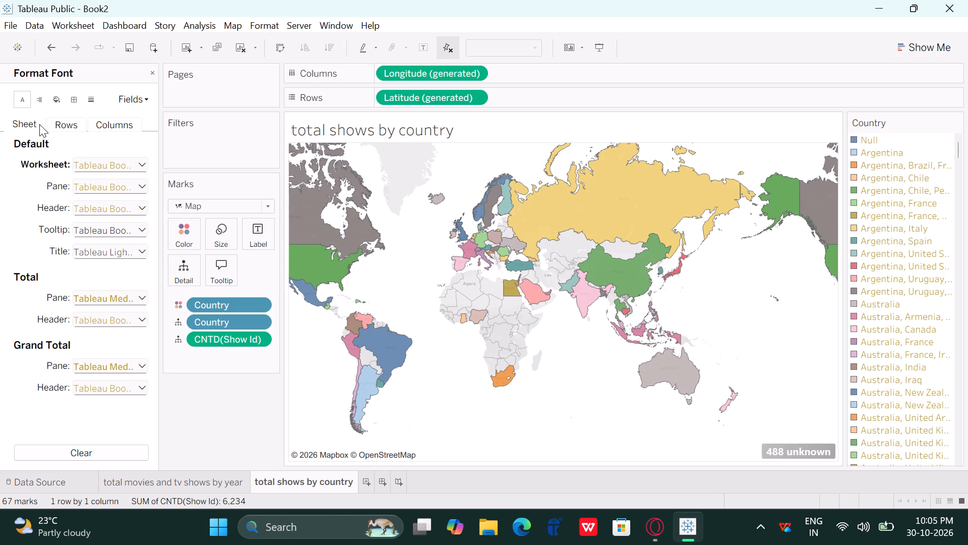
left_click_drag(39, 124, 34, 124)
left_click_drag(34, 124, 151, 169)
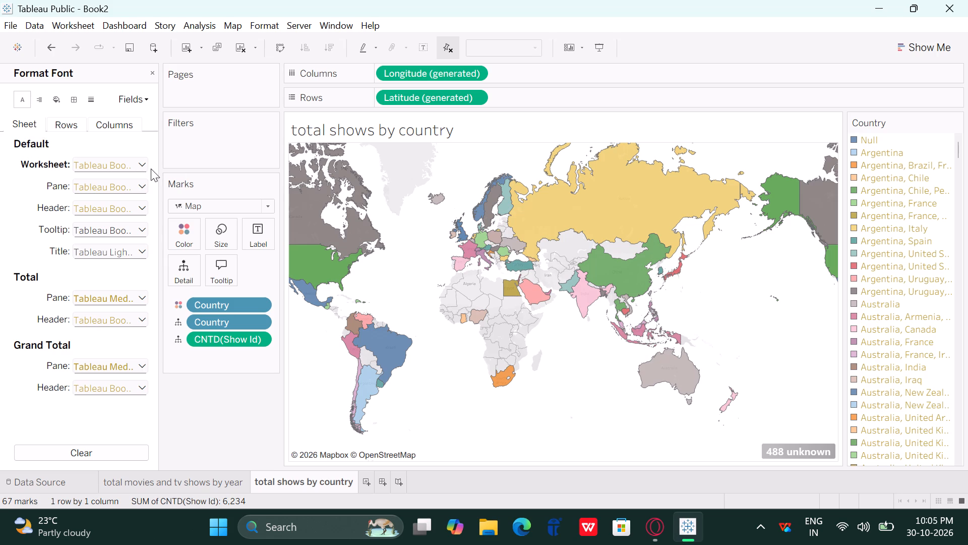
left_click_drag(151, 169, 144, 167)
left_click(144, 167)
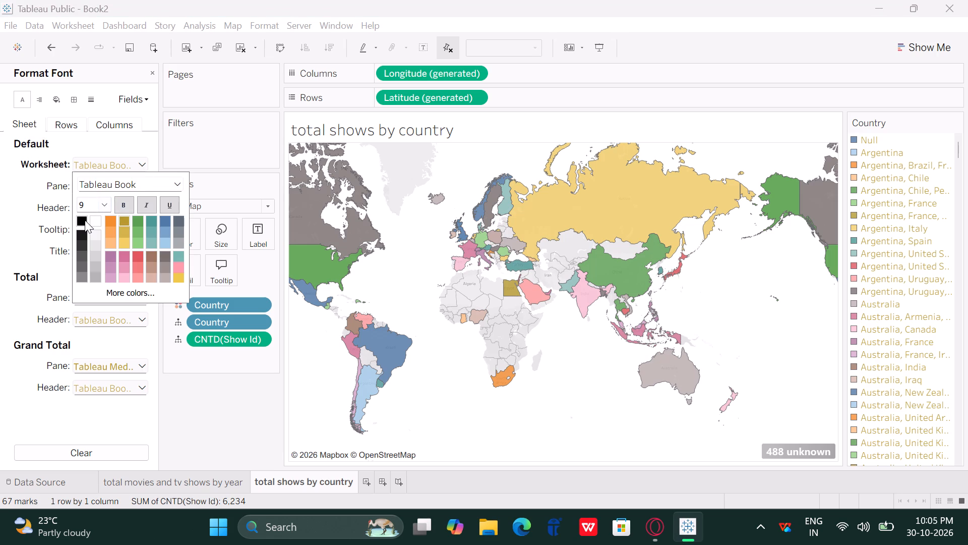
left_click(85, 220)
left_click(85, 220)
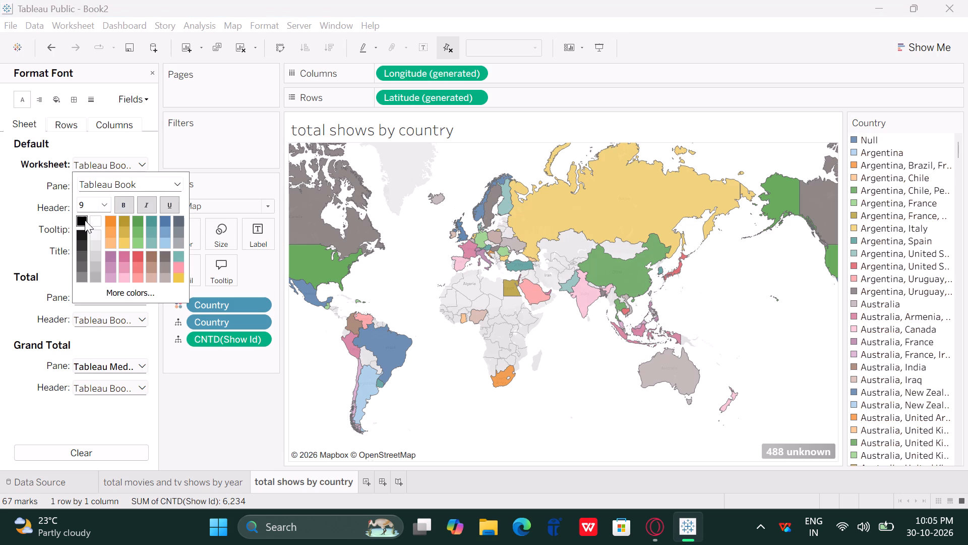
double_click(85, 220)
left_click(123, 286)
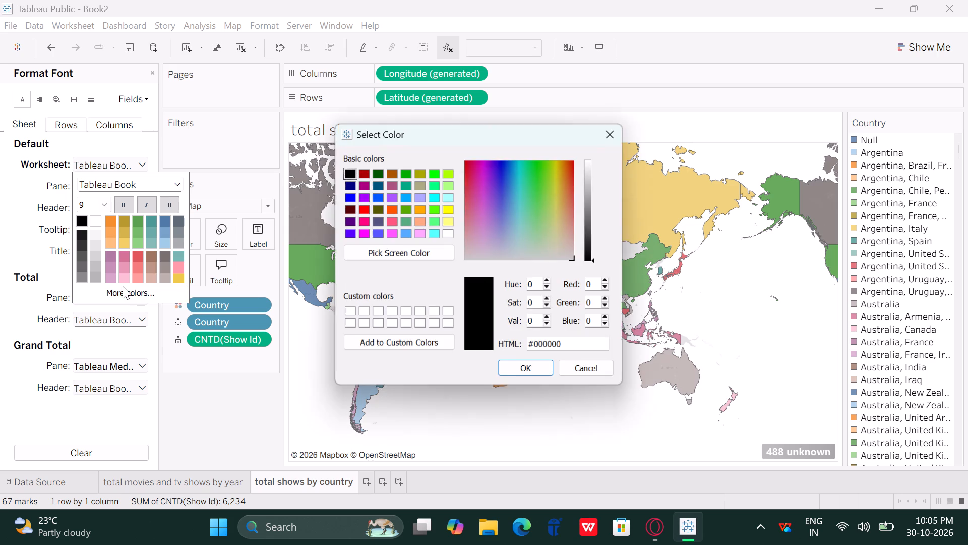
left_click(533, 375)
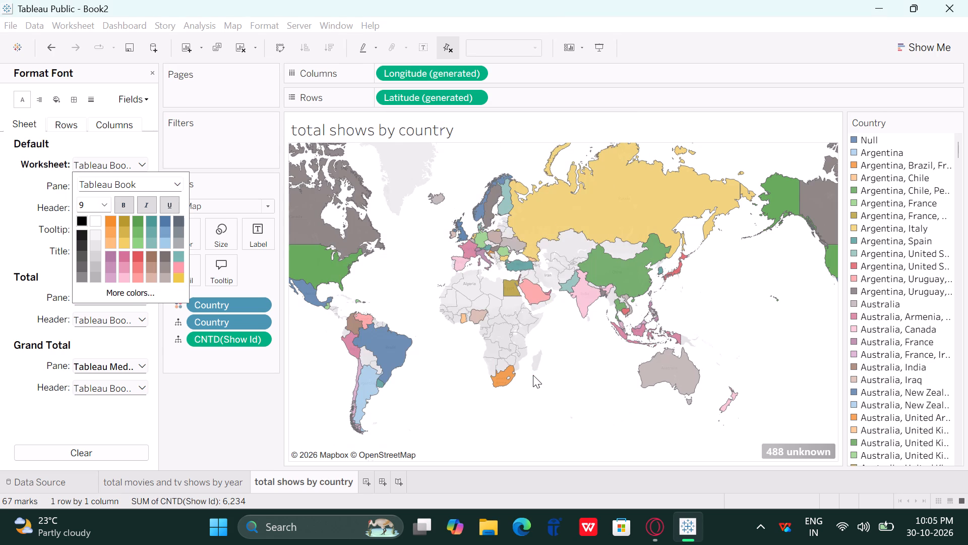
left_click(137, 165)
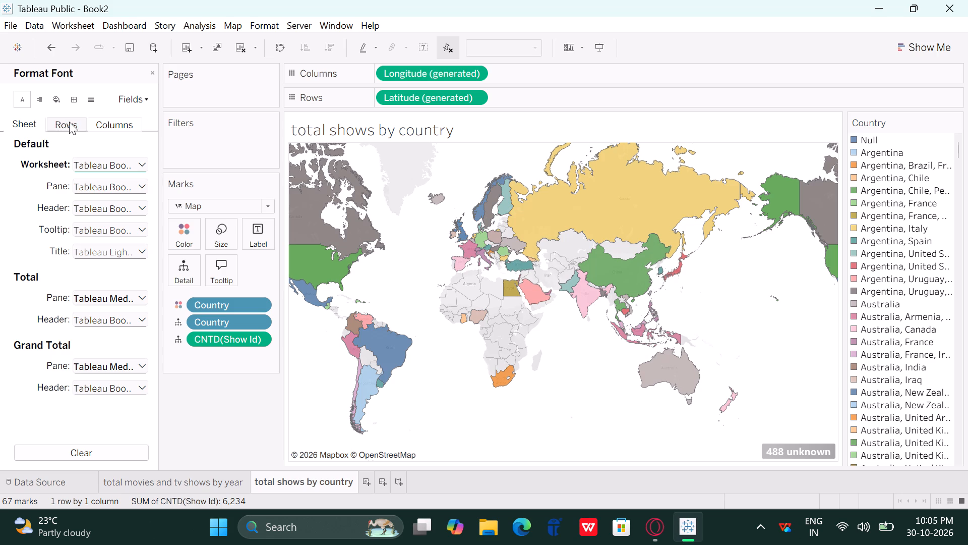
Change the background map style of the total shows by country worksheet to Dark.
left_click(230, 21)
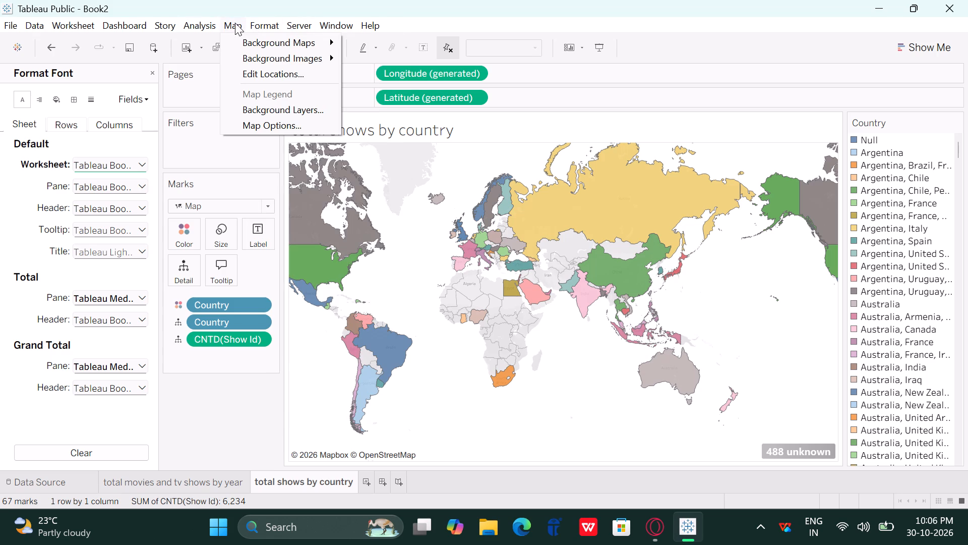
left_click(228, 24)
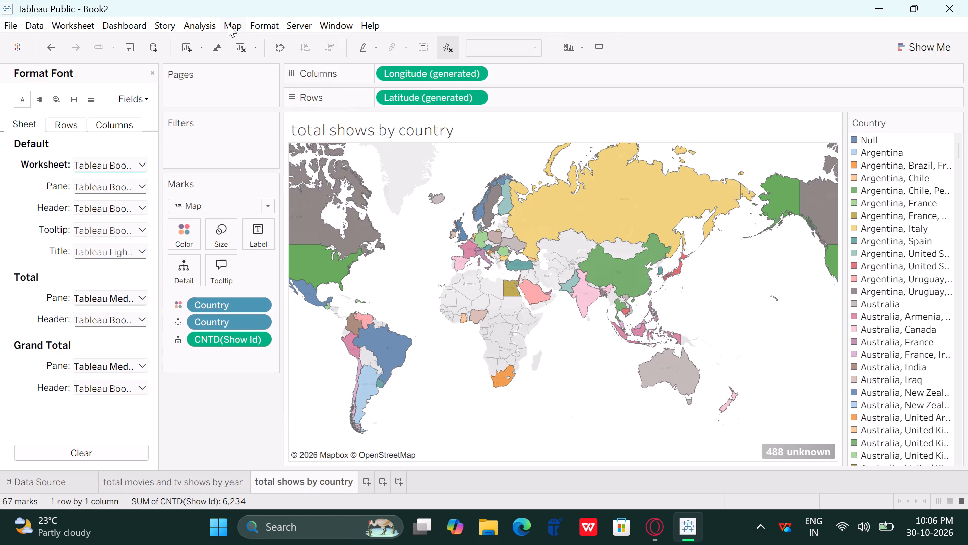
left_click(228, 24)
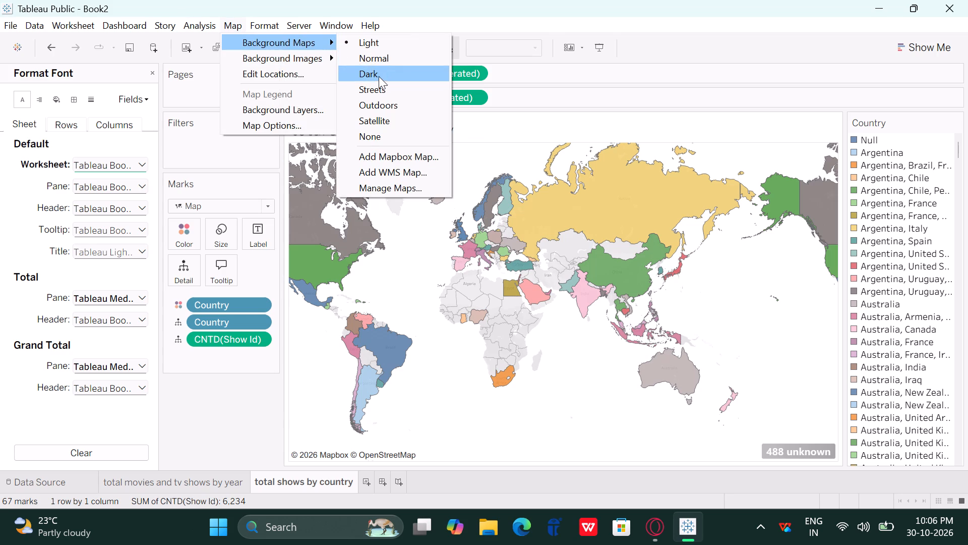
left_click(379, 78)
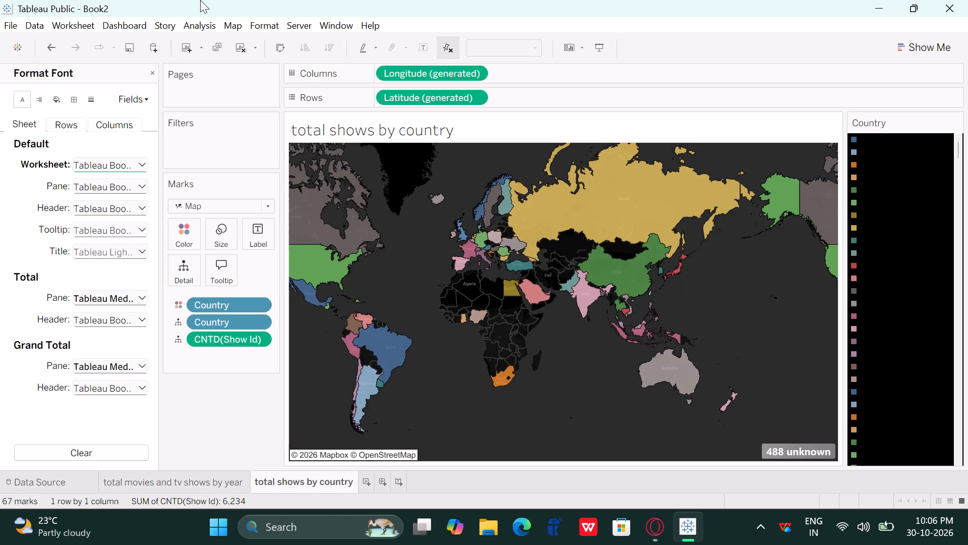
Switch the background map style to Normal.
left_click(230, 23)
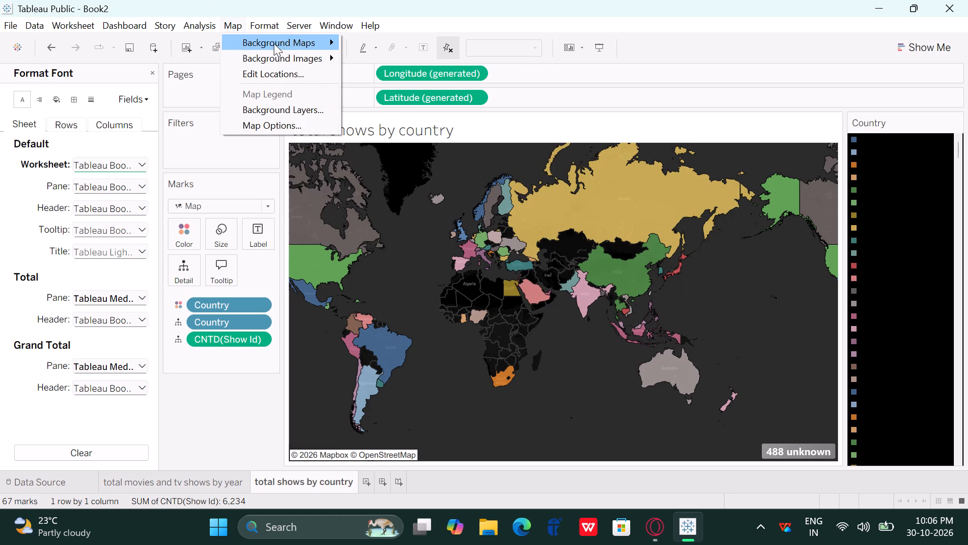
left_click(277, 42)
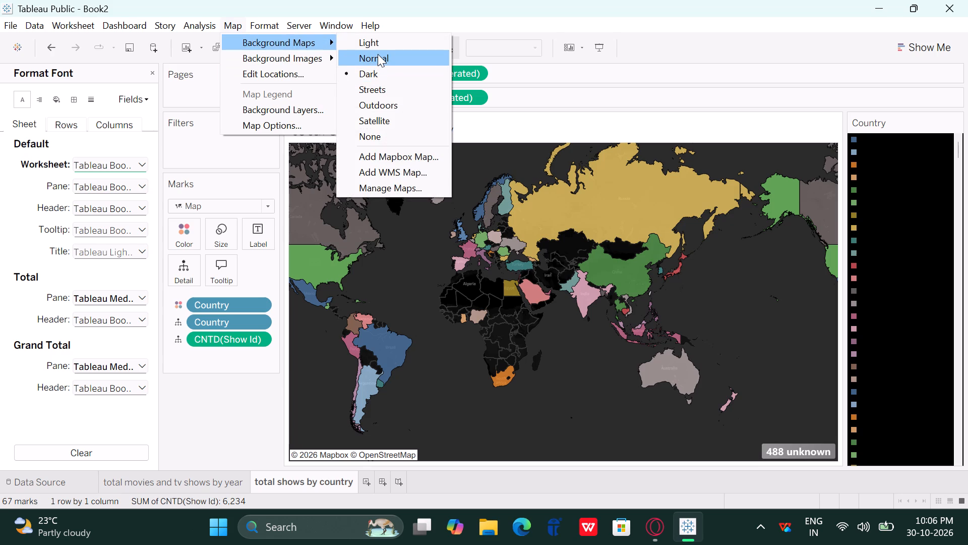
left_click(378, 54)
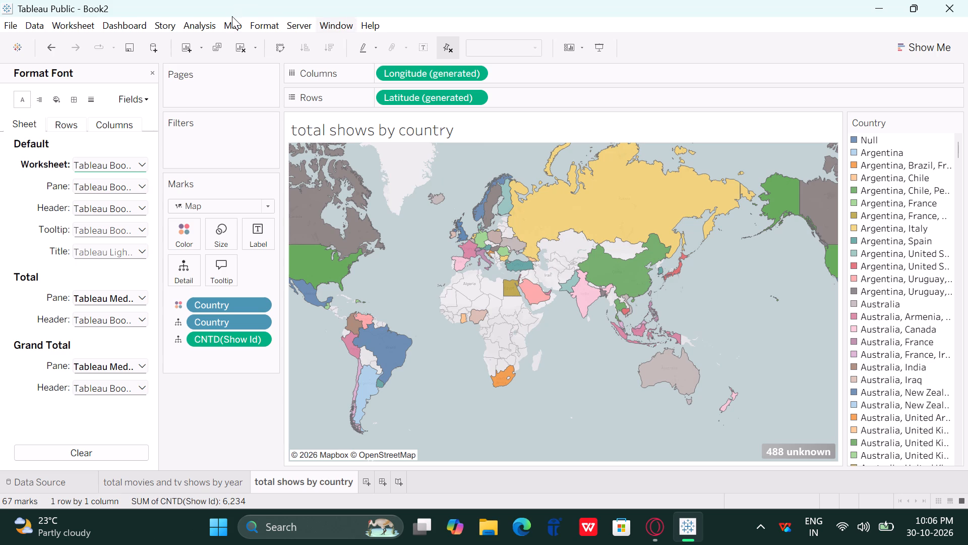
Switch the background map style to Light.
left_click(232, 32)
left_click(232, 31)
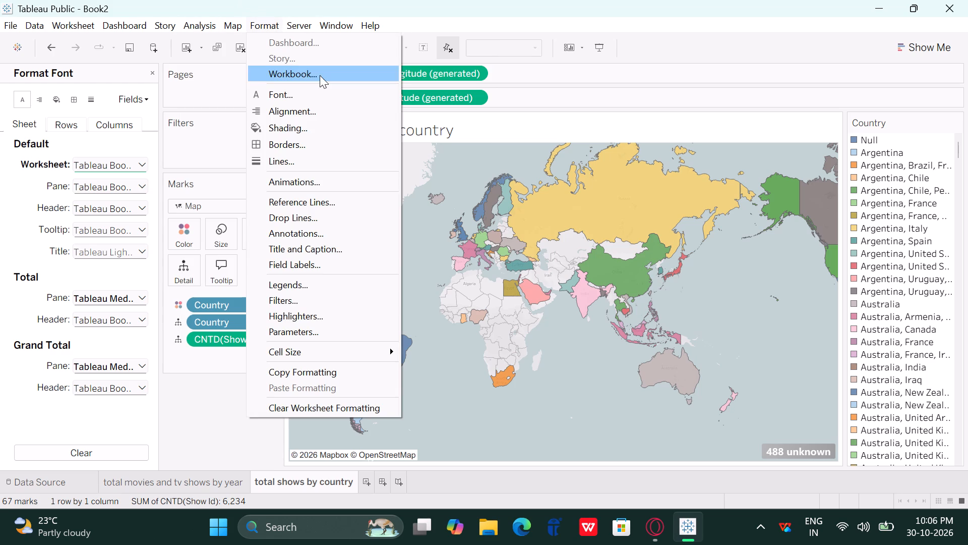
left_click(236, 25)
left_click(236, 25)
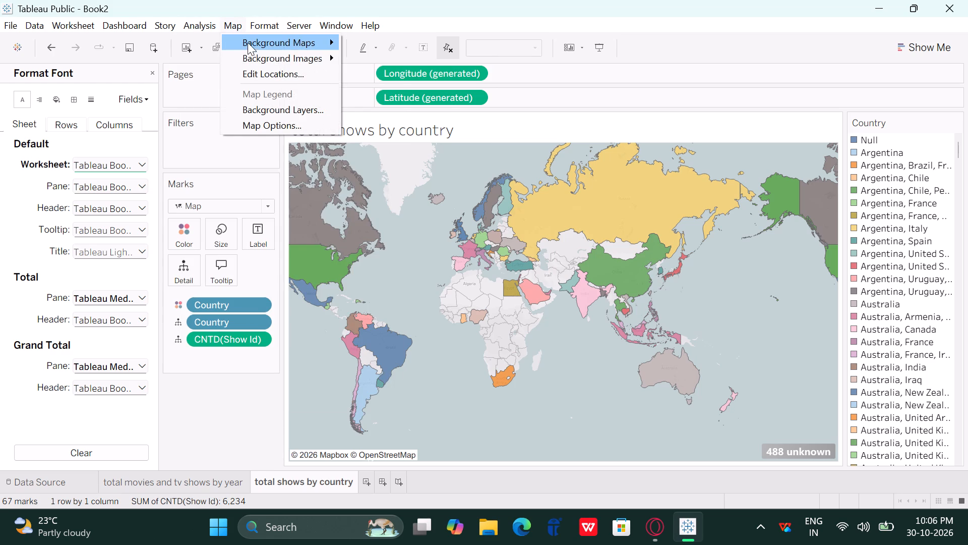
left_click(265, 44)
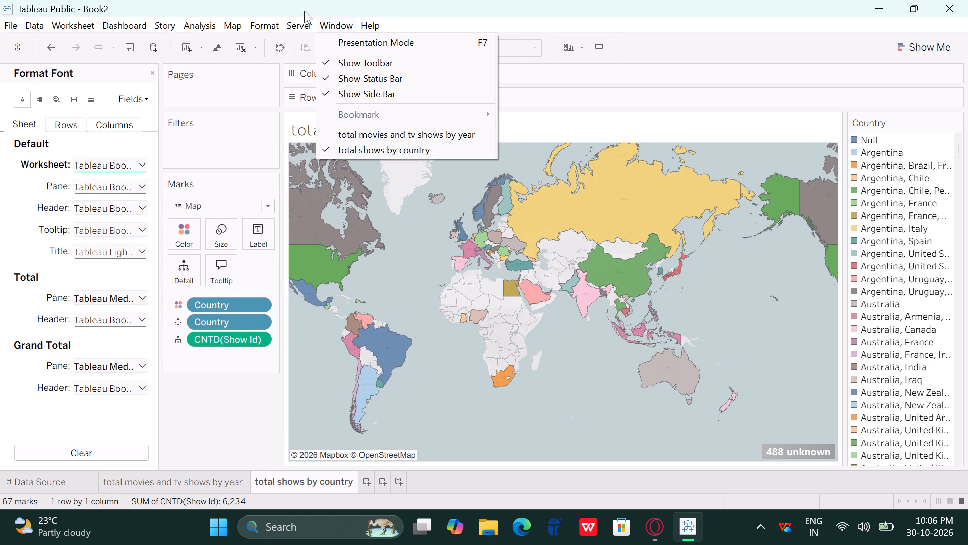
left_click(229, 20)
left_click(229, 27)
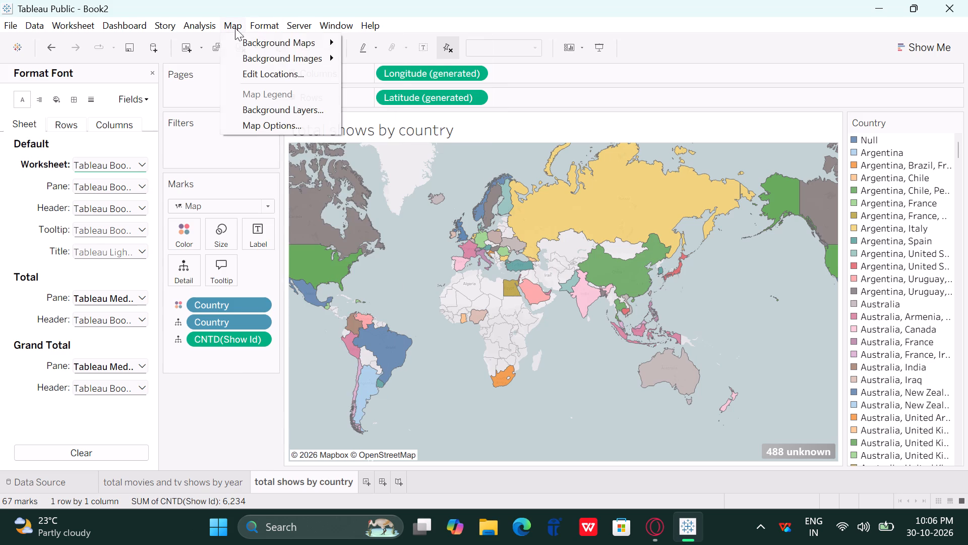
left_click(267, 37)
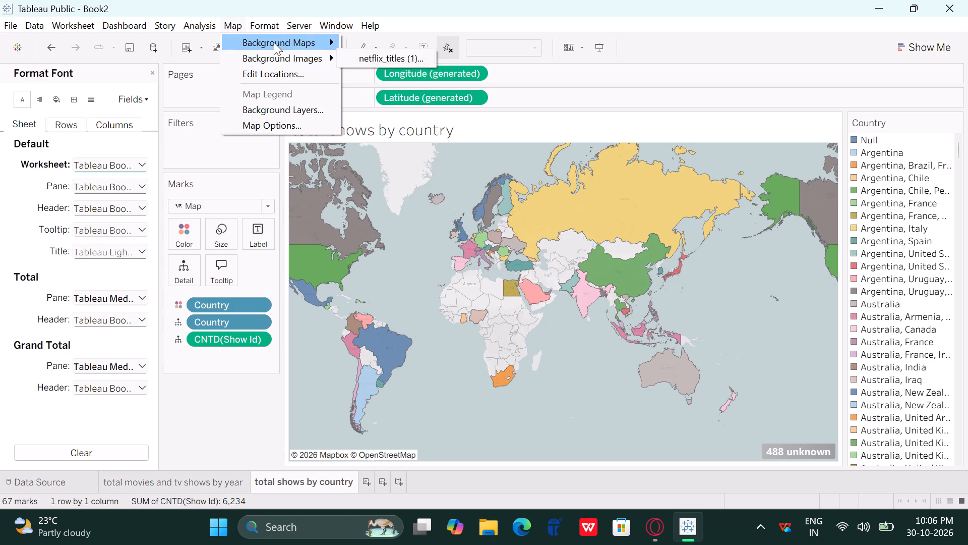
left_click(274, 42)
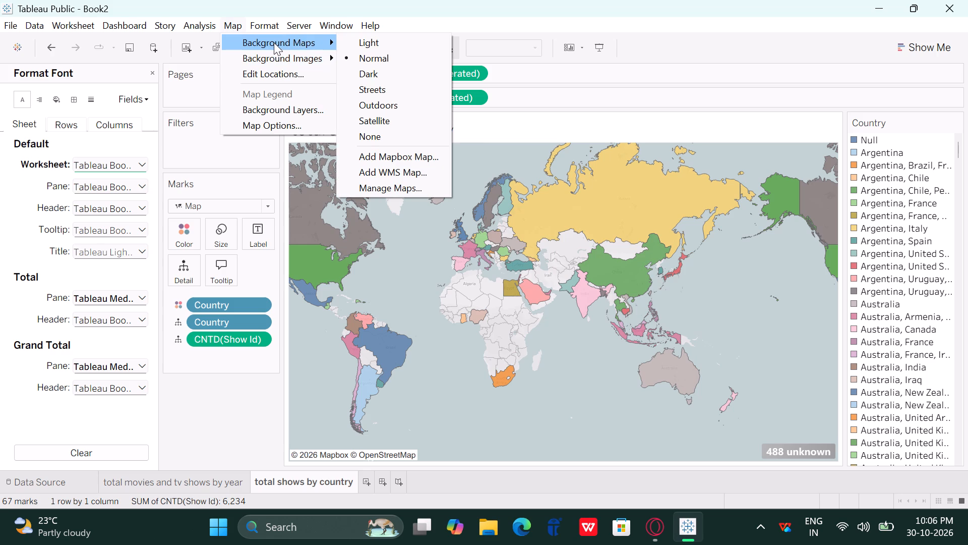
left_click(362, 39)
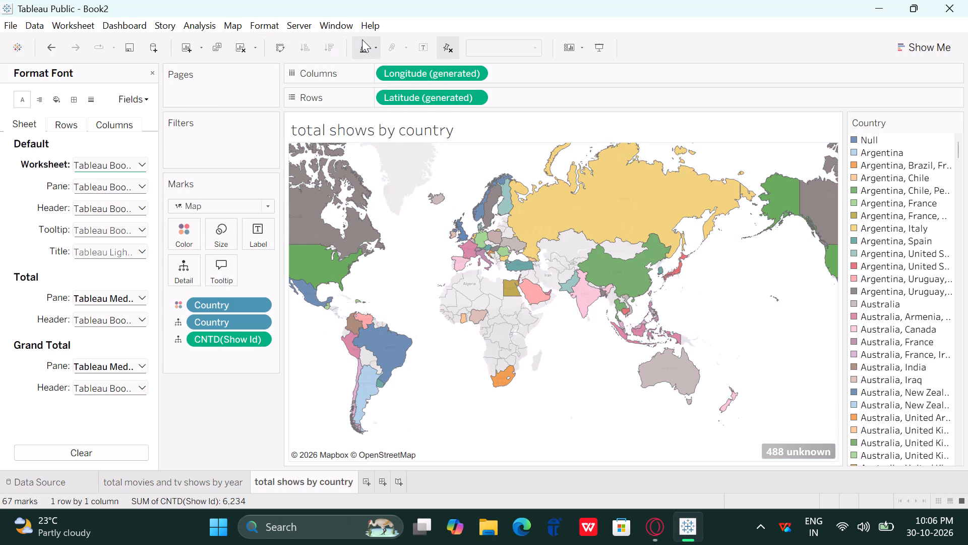
Set the background map style of the country map to Dark.
left_click(233, 27)
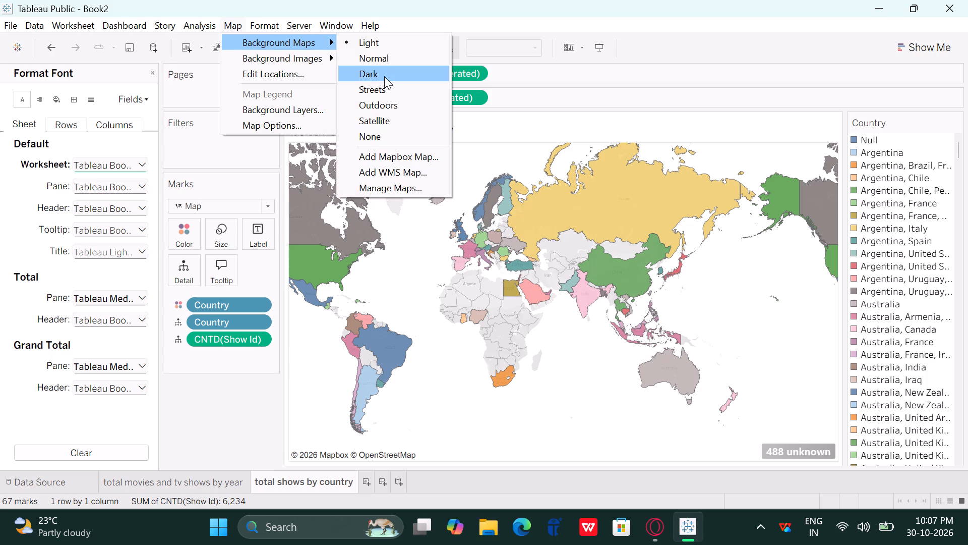
left_click(384, 75)
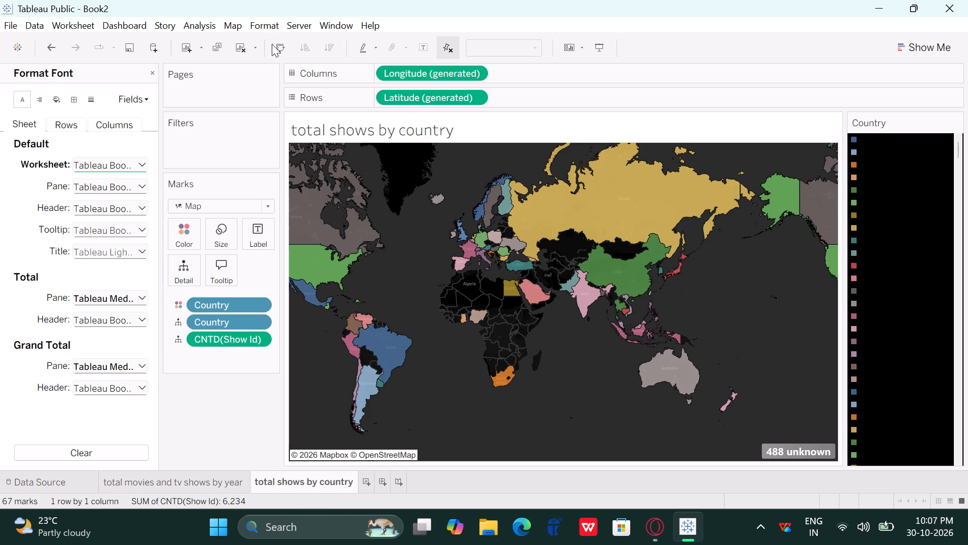
Insert the text "total shows by country" ahead of the sheet name placeholder in the map worksheet's title.
double_click(390, 131)
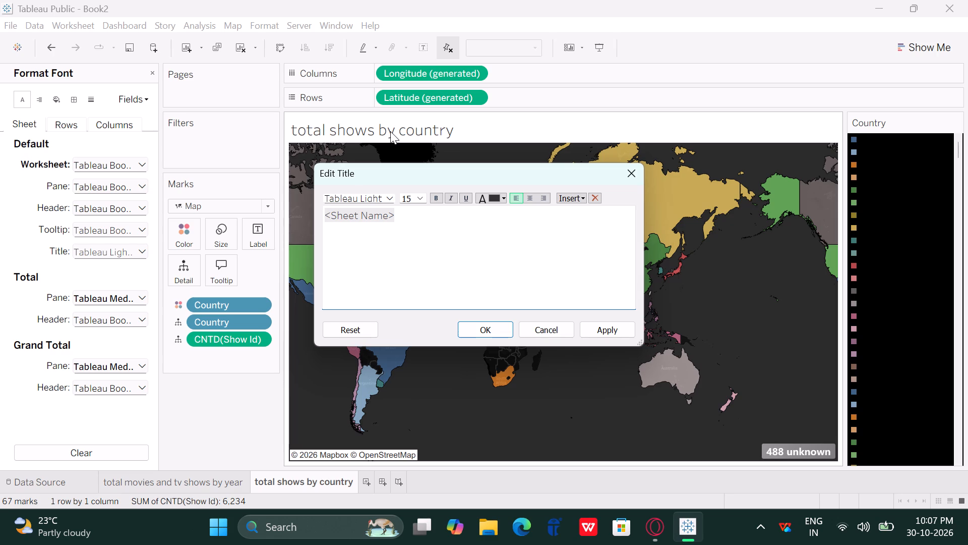
key("Right")
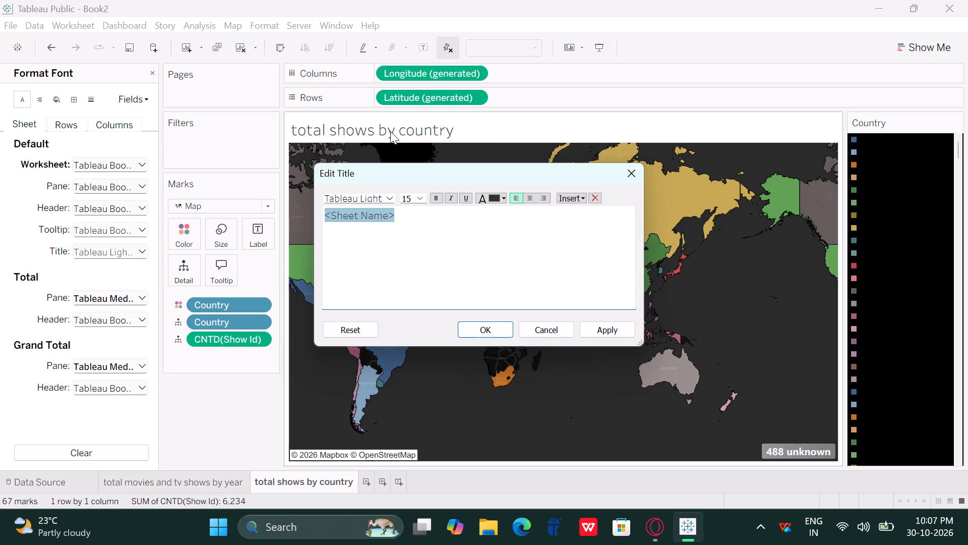
type("to")
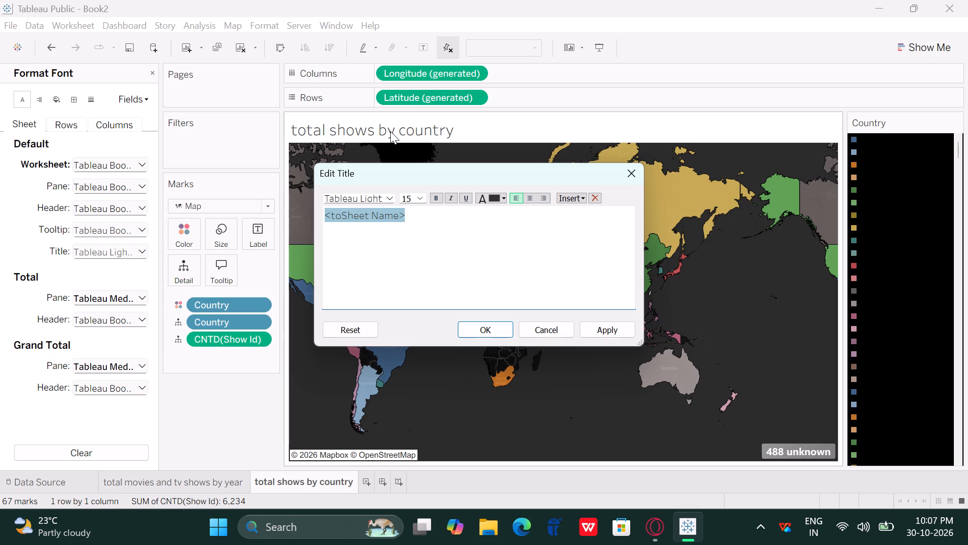
key("BackSpace")
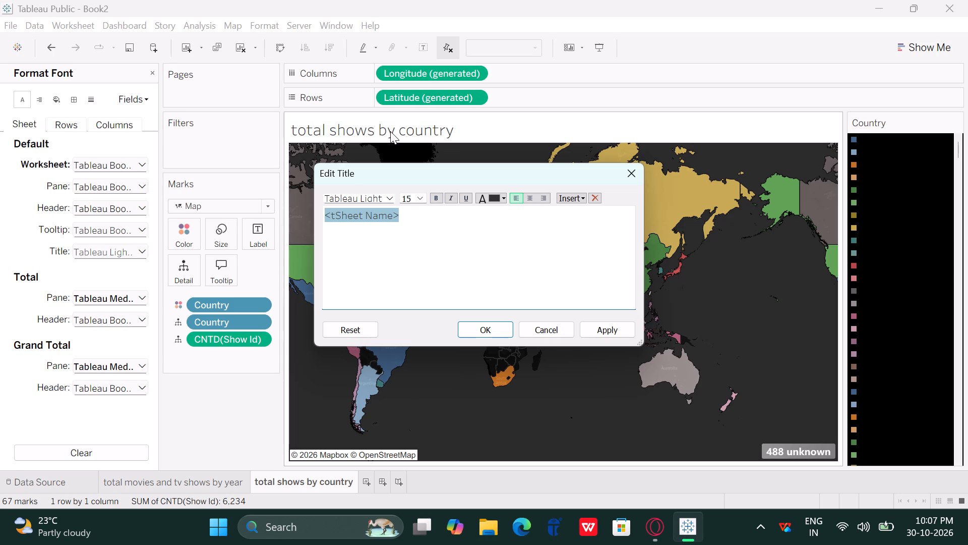
key("BackSpace")
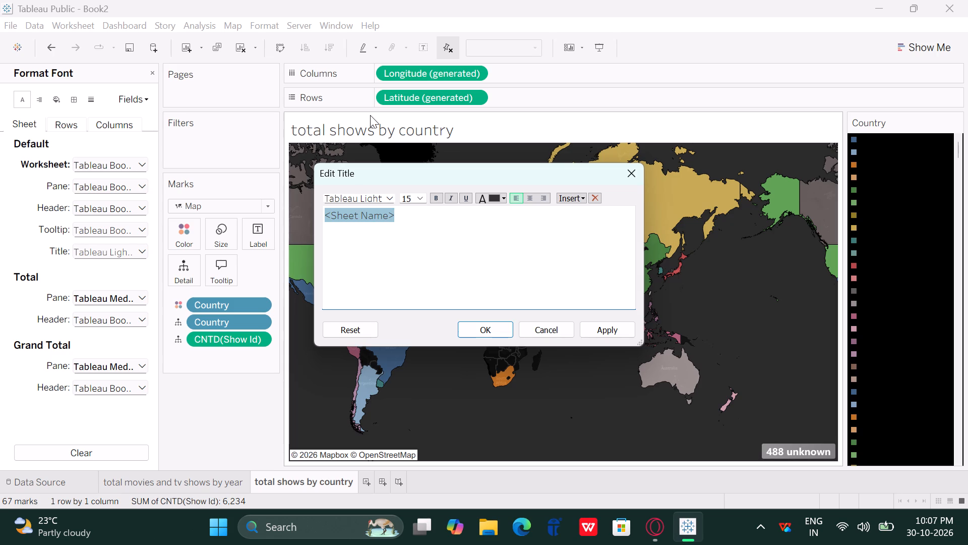
key("Left")
key("Left")
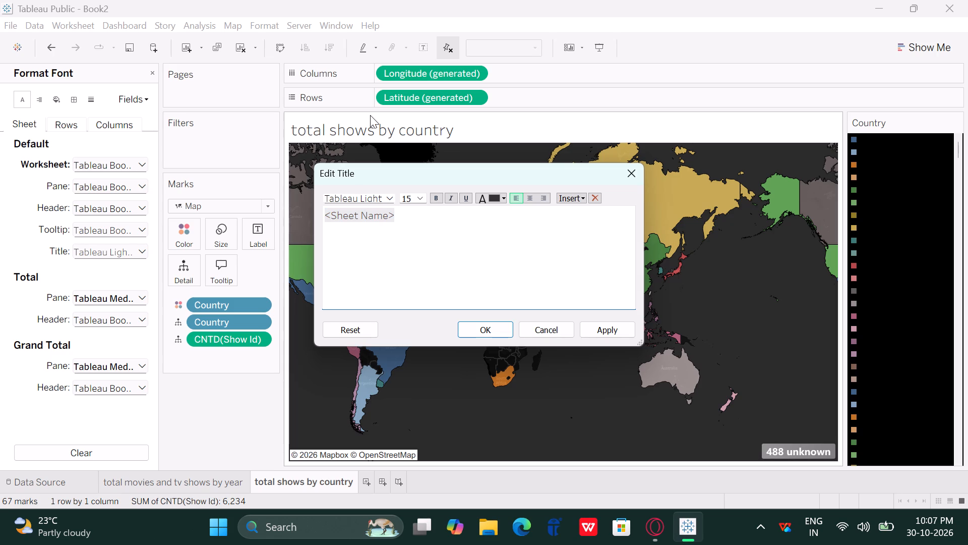
type("tota")
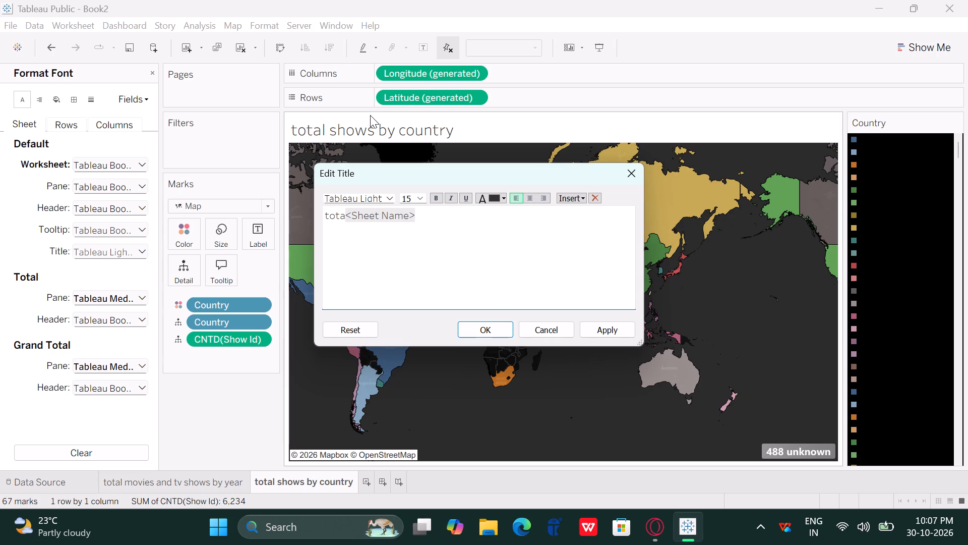
type("l")
key("space")
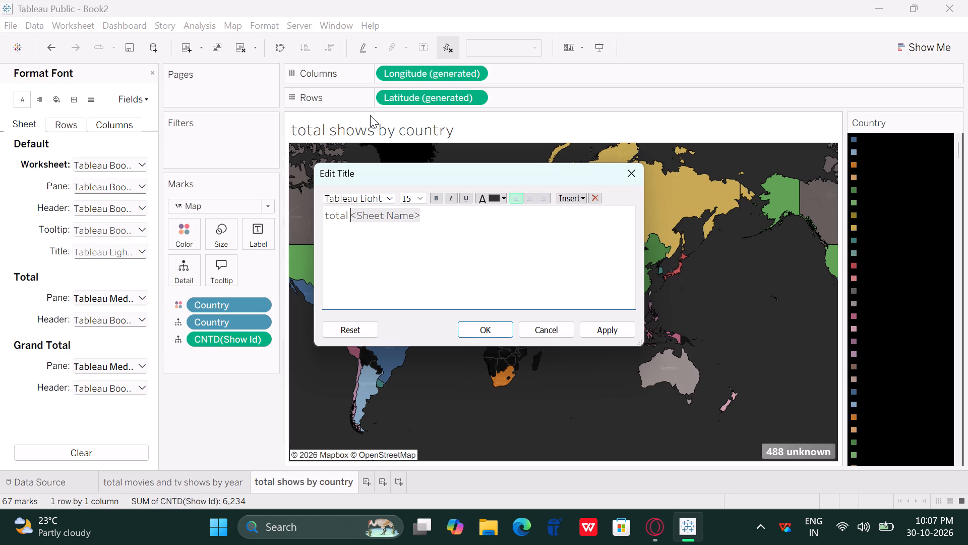
type("shows")
key("space")
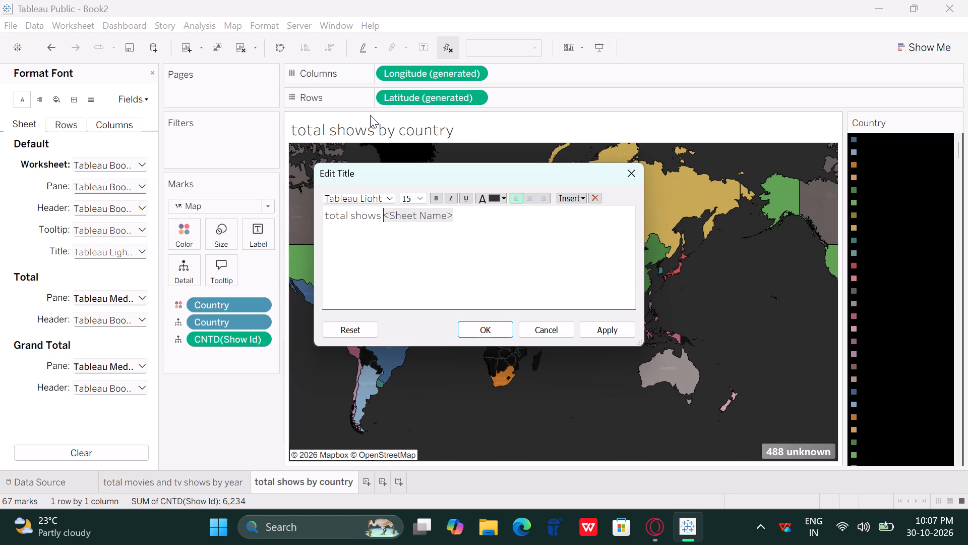
type("b")
key("space")
key("BackSpace")
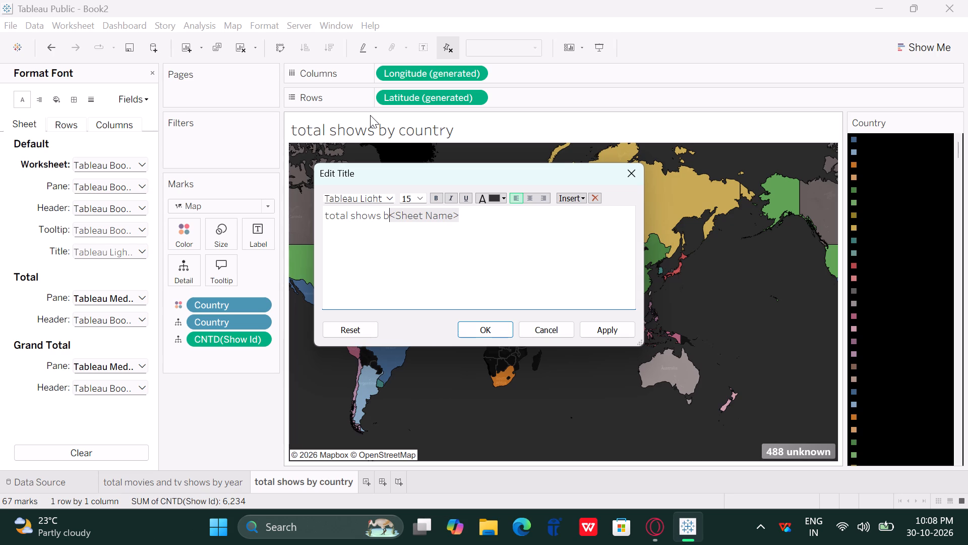
type("y")
key("space")
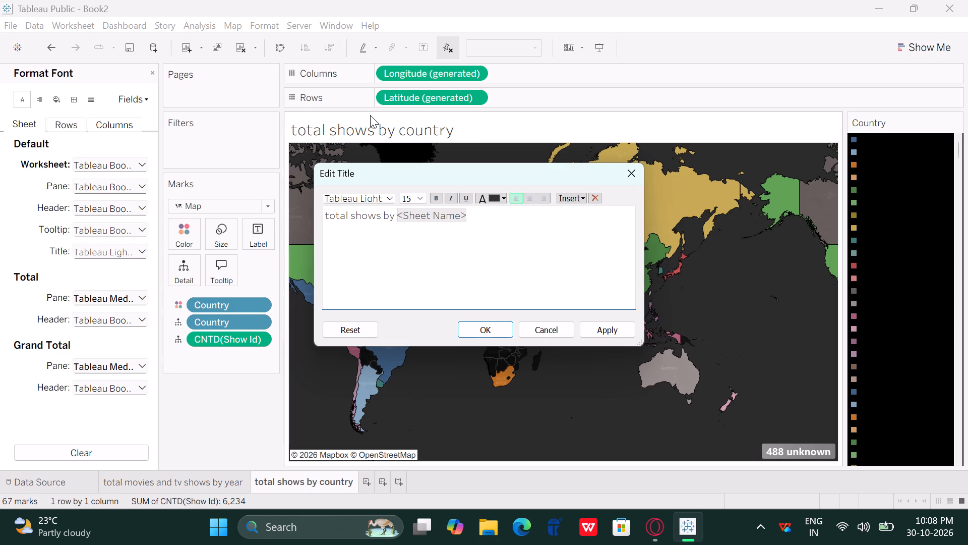
key("c")
type("ountry")
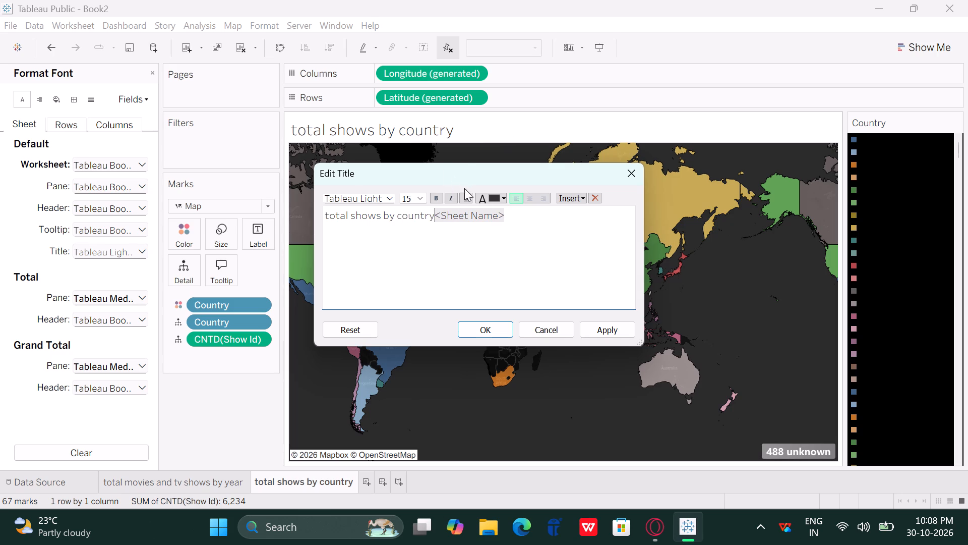
Try to make the title text red and bold, and confirm the title edit.
left_click(504, 198)
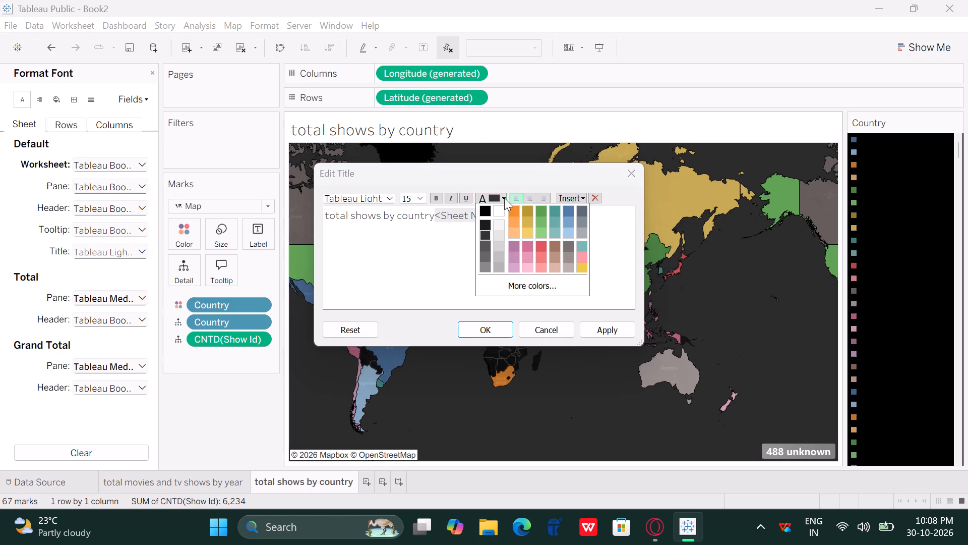
left_click(539, 246)
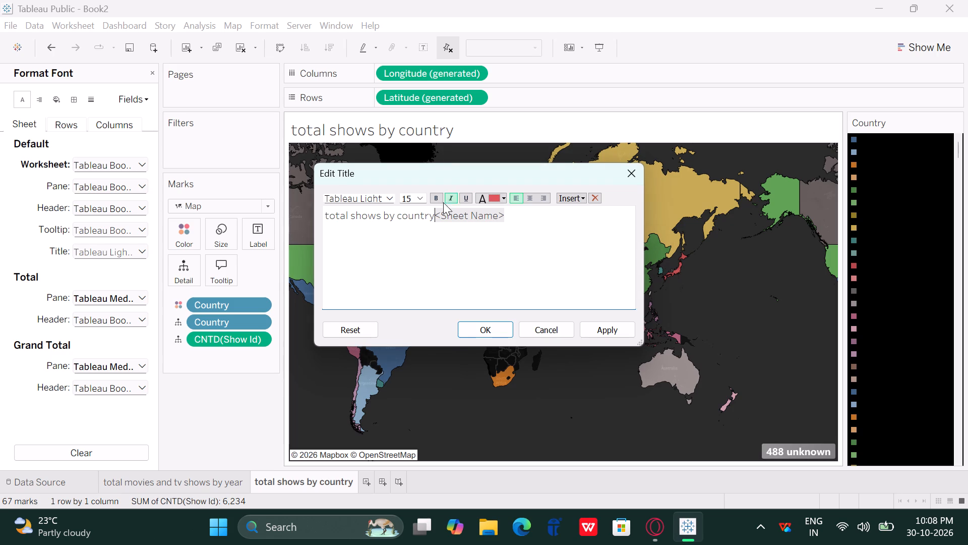
left_click(438, 200)
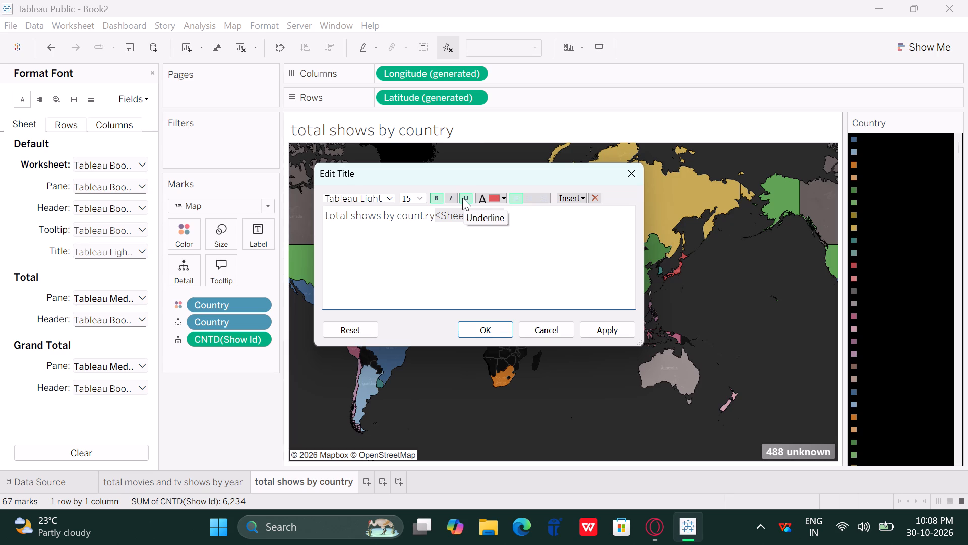
left_click(467, 328)
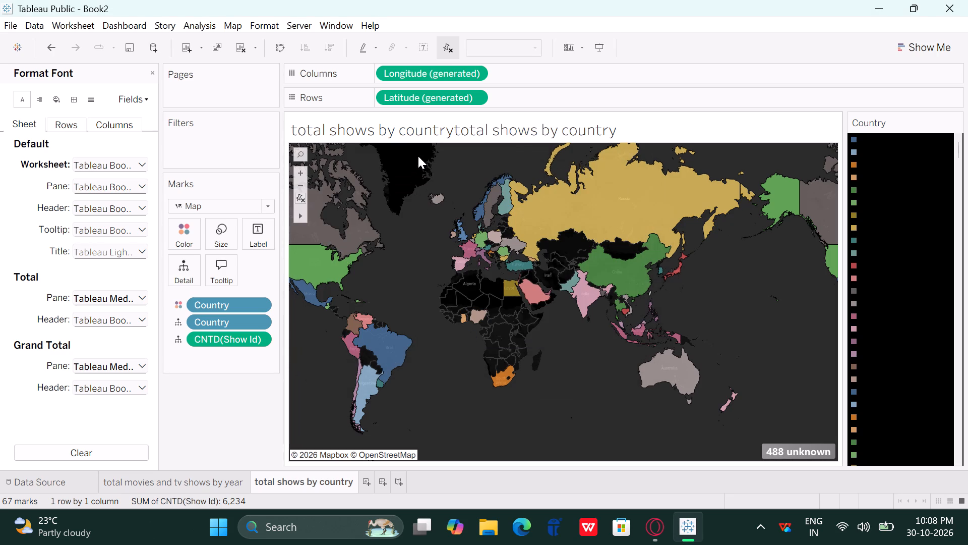
Format the literal text "total shows by country" in the title as red, bold and italic.
double_click(420, 133)
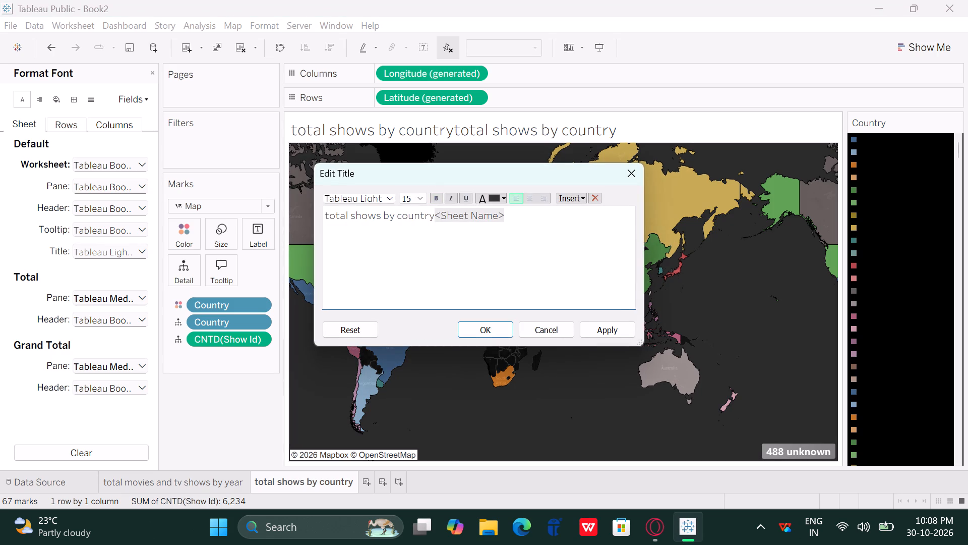
left_click_drag(433, 215, 330, 214)
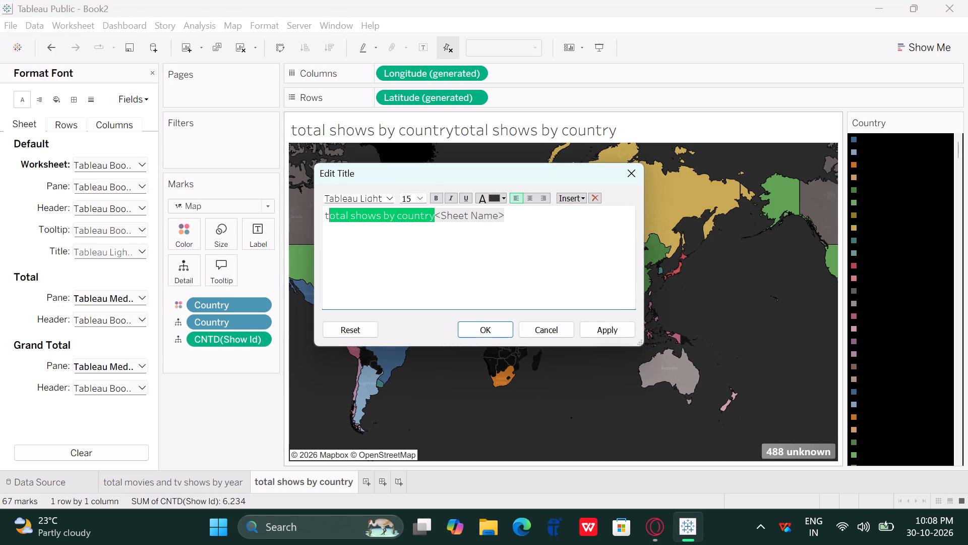
left_click_drag(330, 214, 317, 214)
left_click(506, 198)
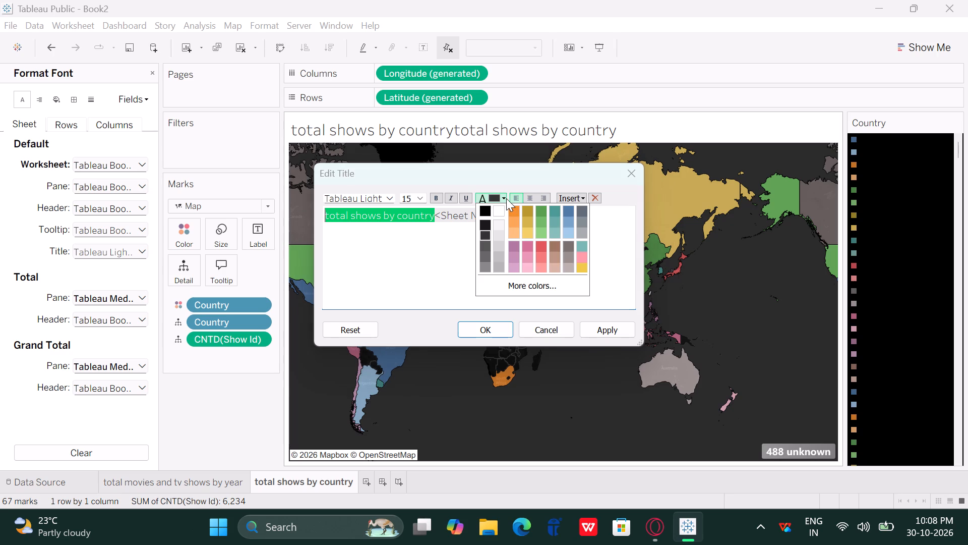
left_click(543, 241)
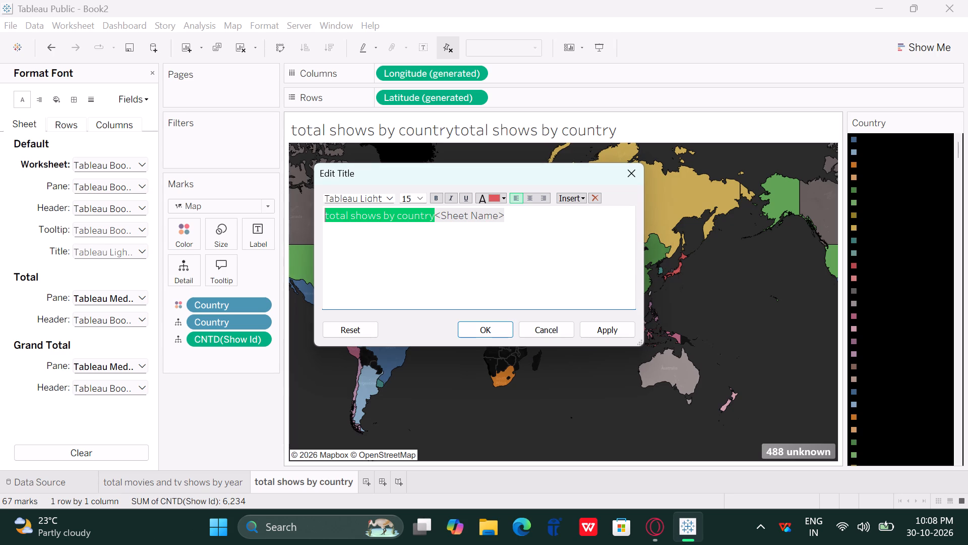
left_click(436, 201)
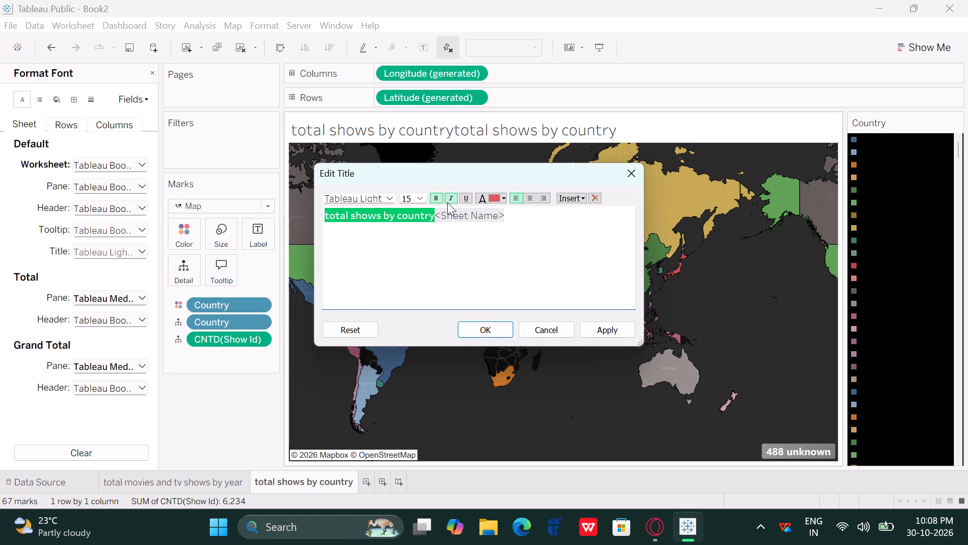
left_click(447, 202)
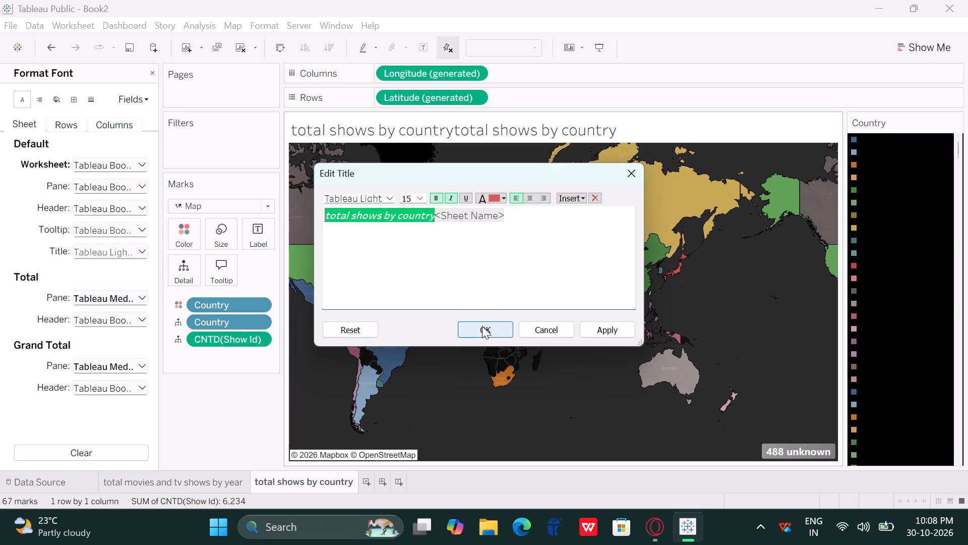
left_click(482, 326)
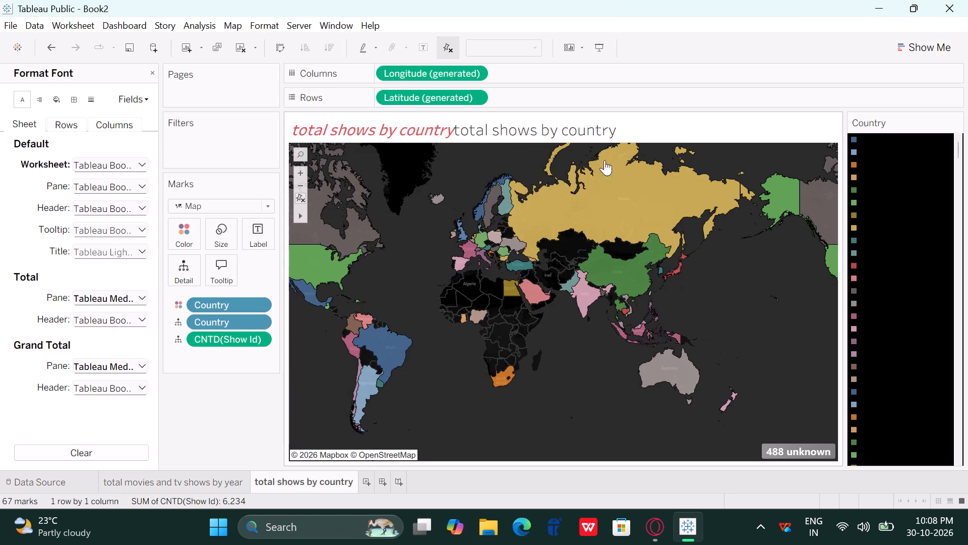
Delete the sheet name placeholder from the title, add a line break after the red text, and apply the edit.
double_click(640, 131)
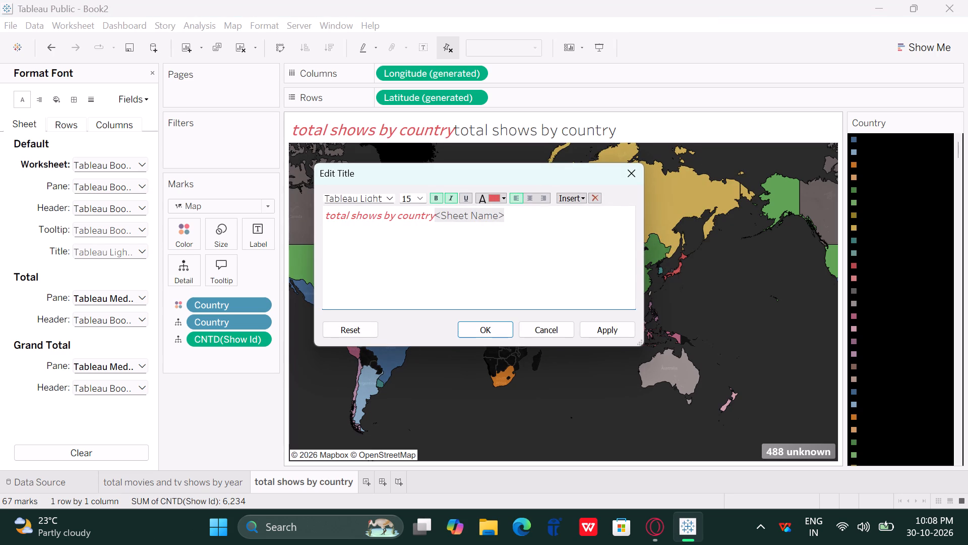
left_click(511, 213)
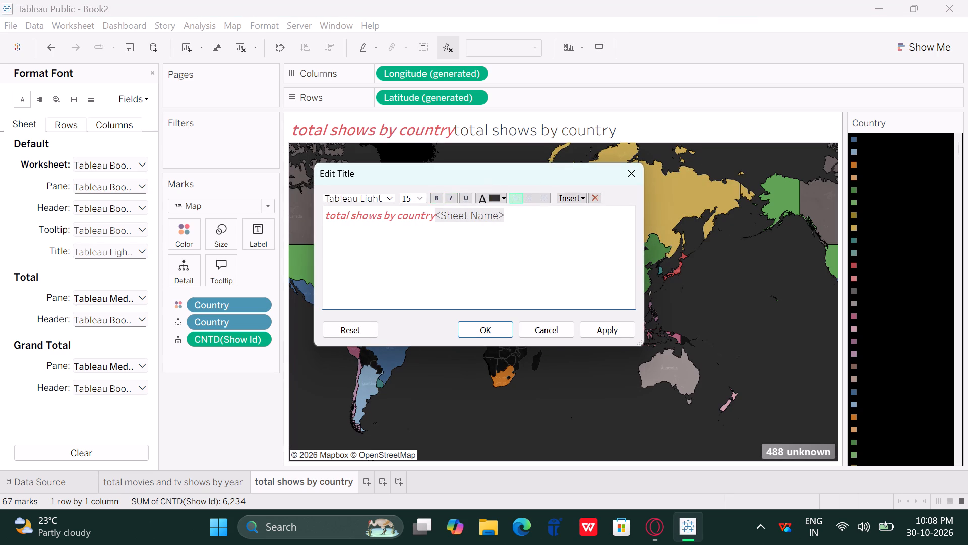
key("BackSpace")
key("BackSpace")
key("BackSpace")
key("BackSpace")
key("BackSpace")
key("BackSpace")
key("BackSpace")
key("BackSpace")
key("BackSpace")
key("BackSpace")
key("BackSpace")
key("BackSpace")
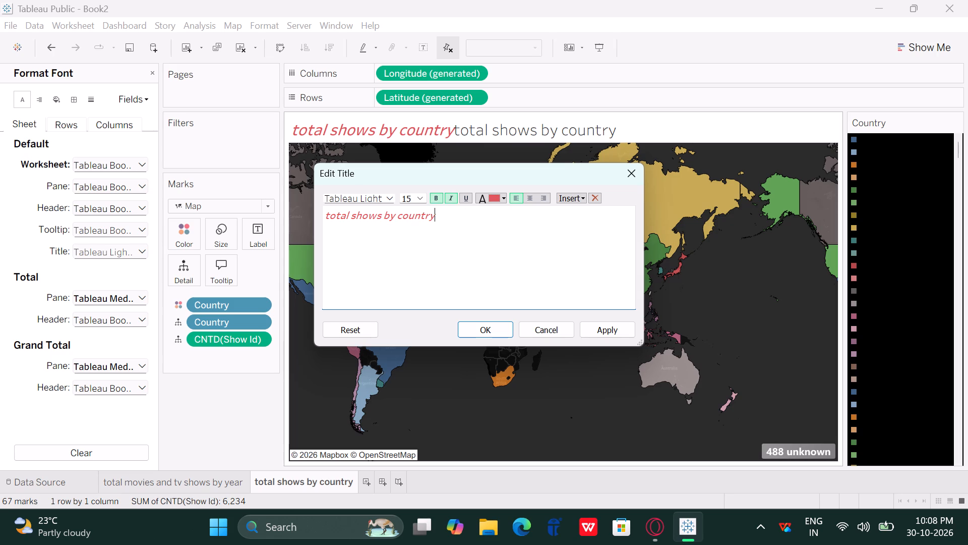
key("Return")
left_click_drag(608, 335, 480, 335)
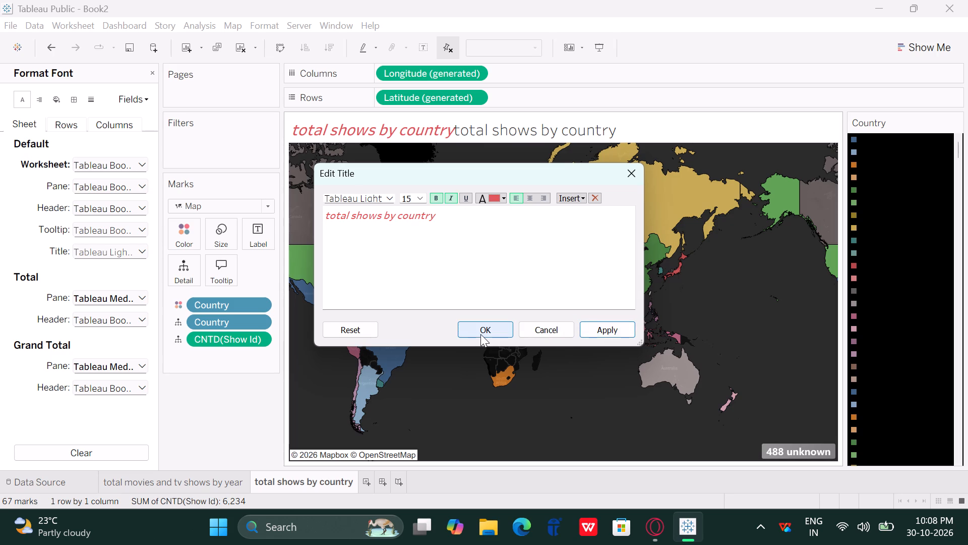
left_click(481, 333)
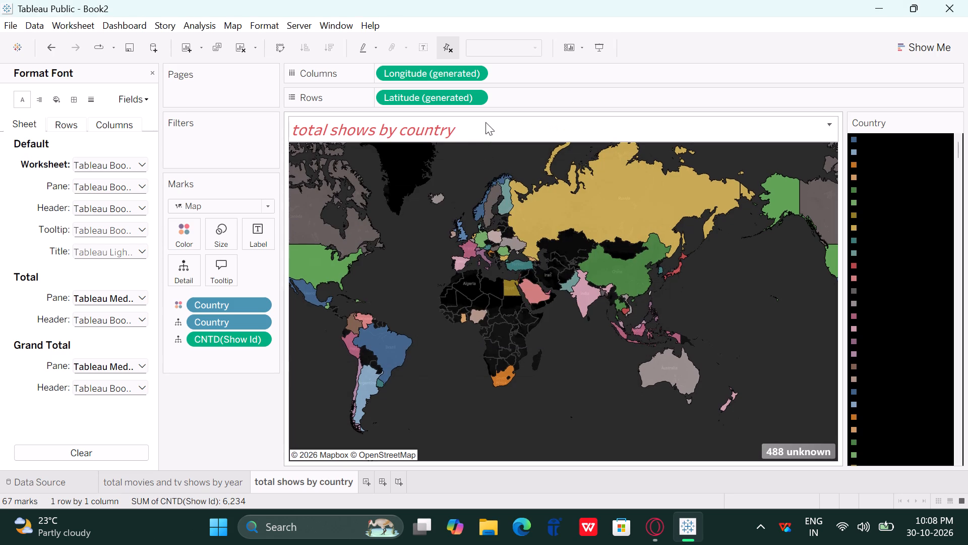
Centre the title of the total shows by country map worksheet.
double_click(477, 134)
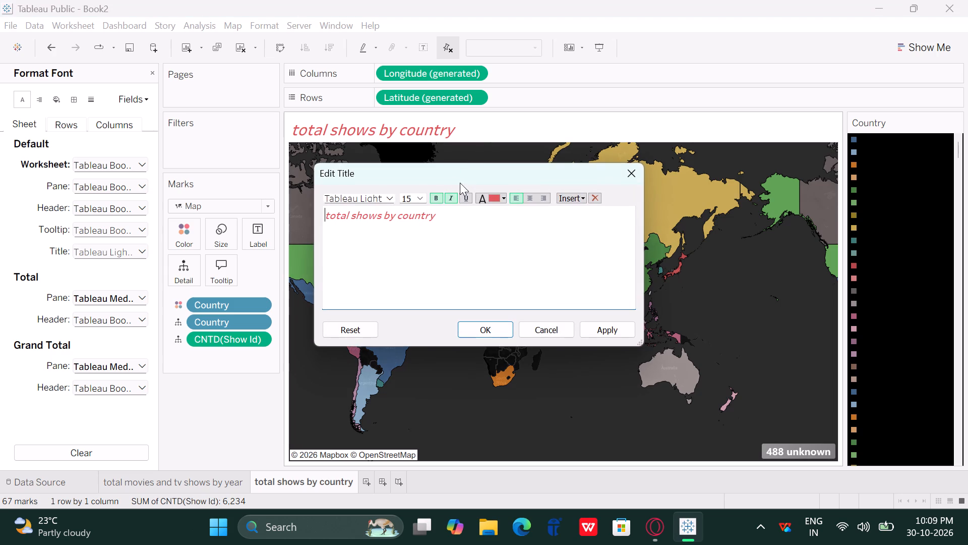
left_click(526, 198)
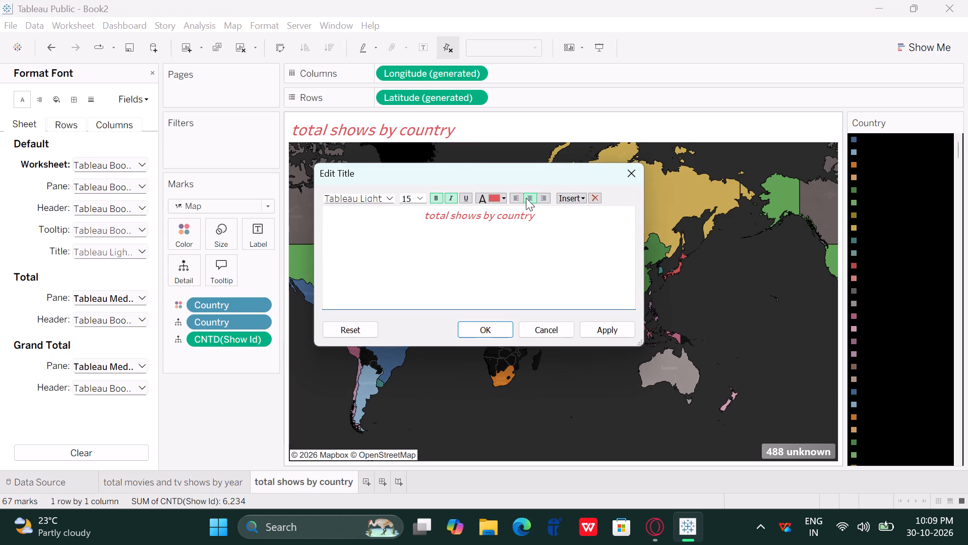
left_click(526, 198)
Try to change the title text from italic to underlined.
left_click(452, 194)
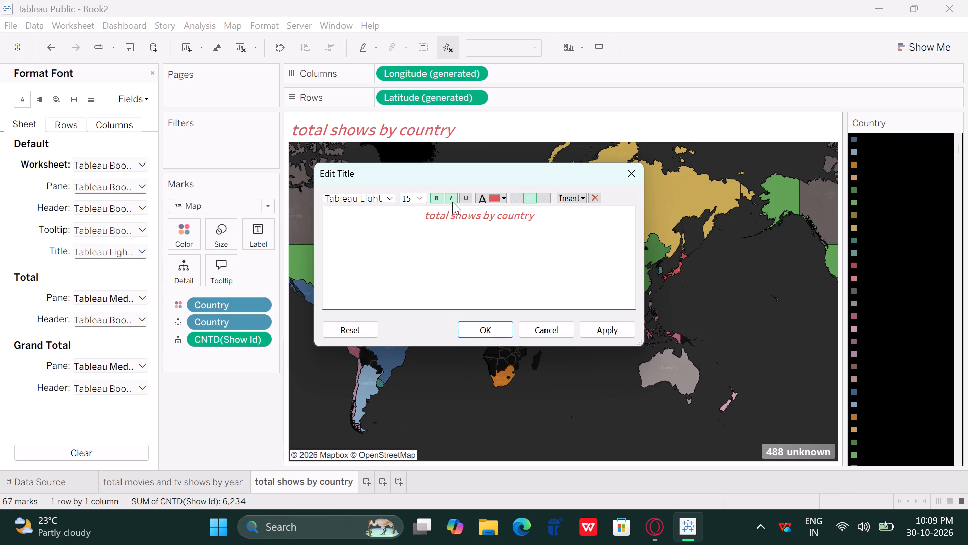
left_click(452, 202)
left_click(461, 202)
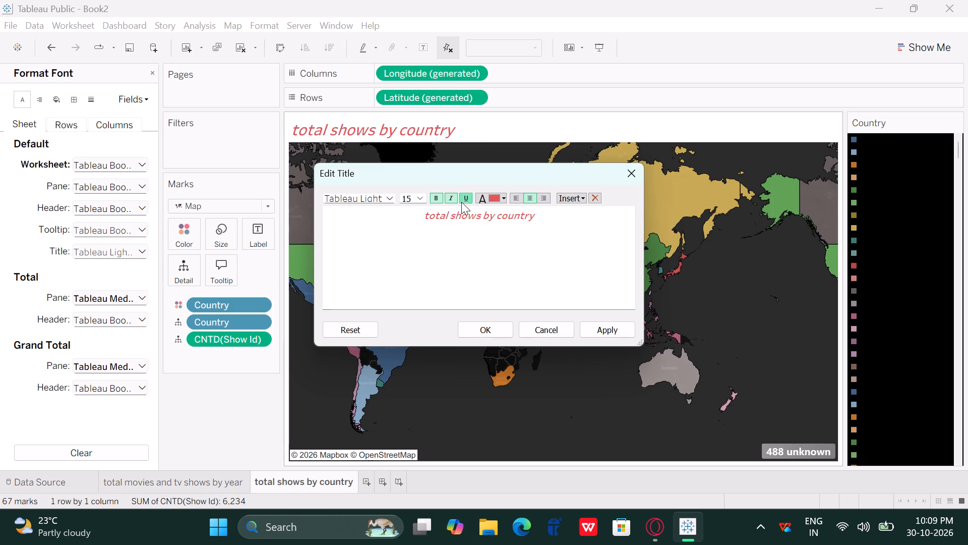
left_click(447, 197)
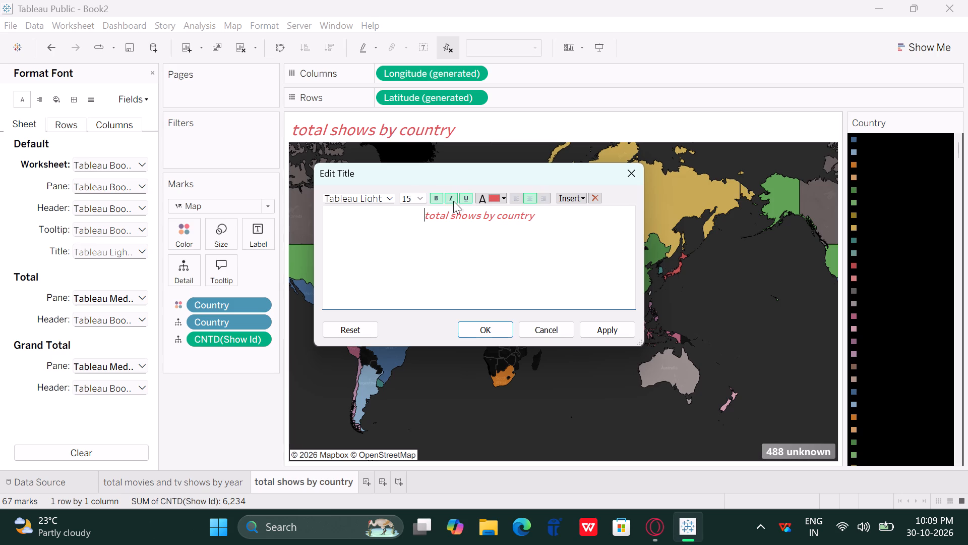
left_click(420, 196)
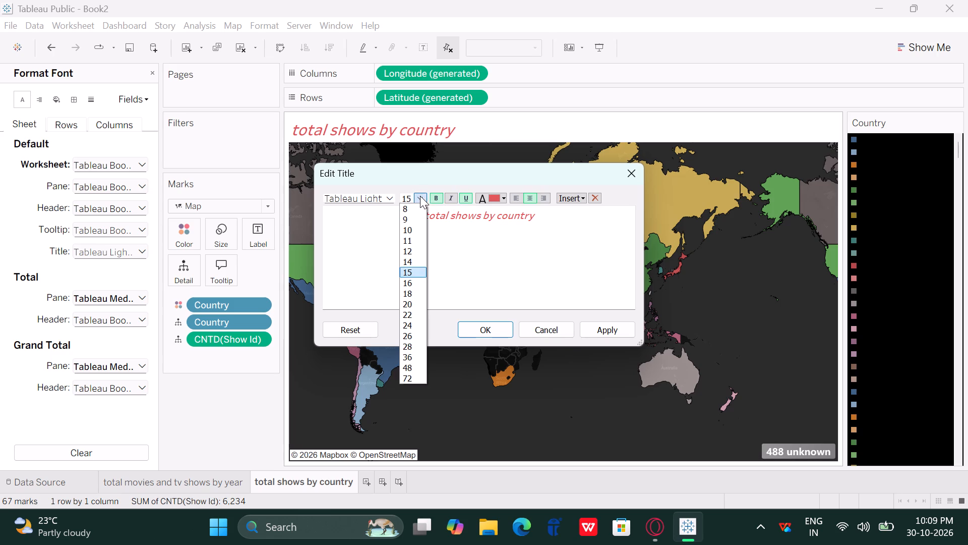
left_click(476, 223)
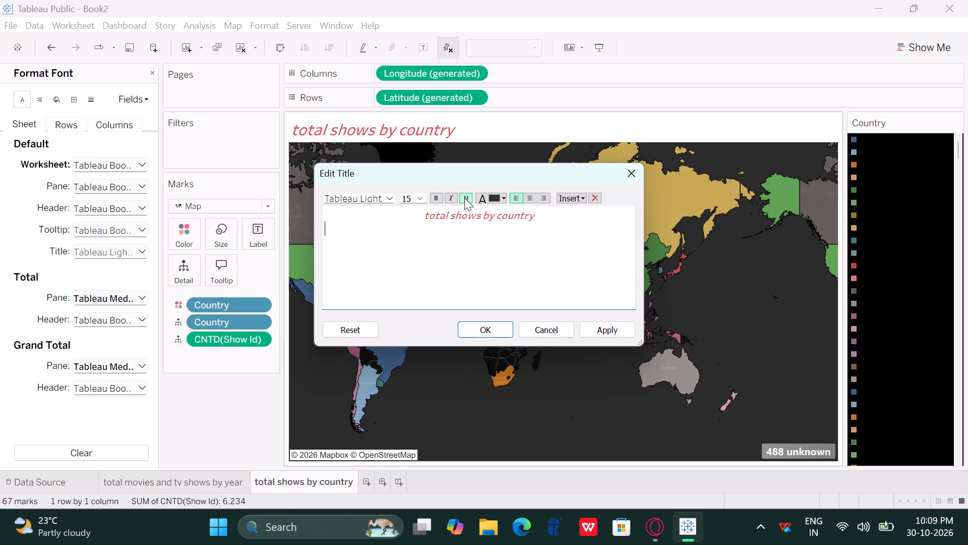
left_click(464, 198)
Remove the italics from the whole title text "total shows by country", underline it, and apply the title edit.
left_click_drag(423, 219, 567, 224)
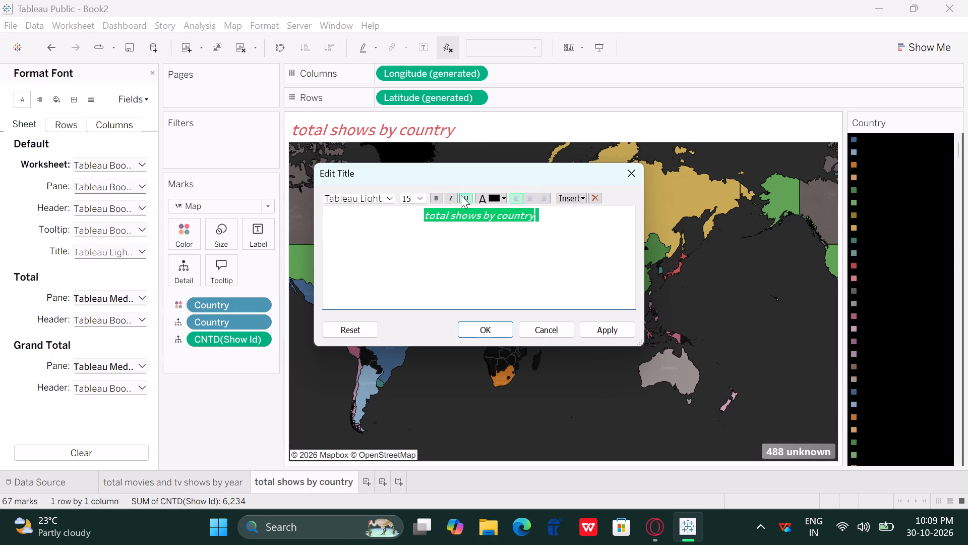
left_click(454, 199)
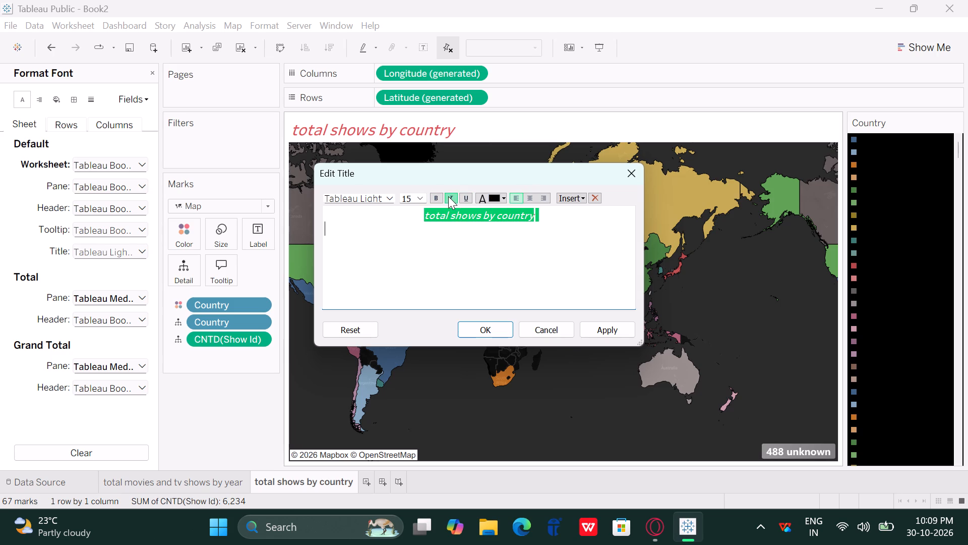
left_click(448, 196)
left_click(463, 198)
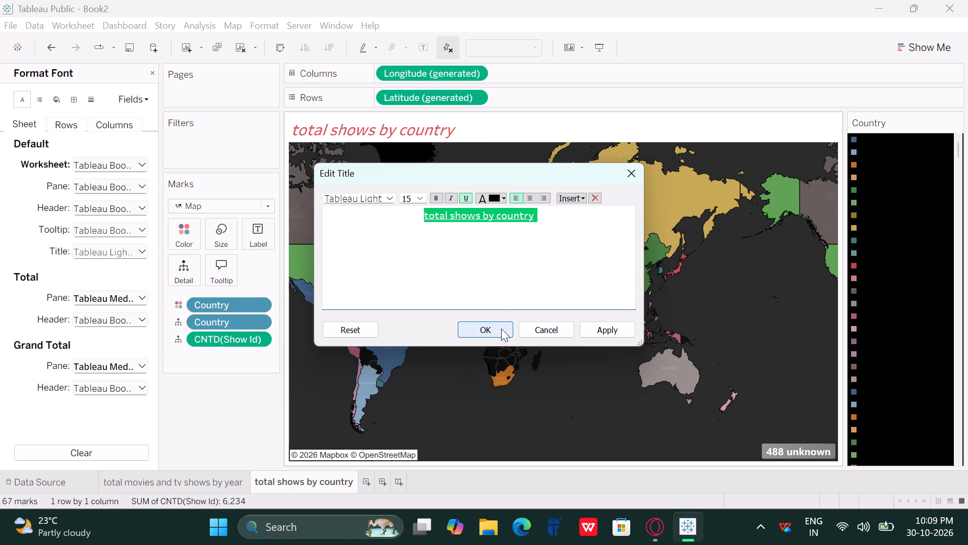
left_click(603, 324)
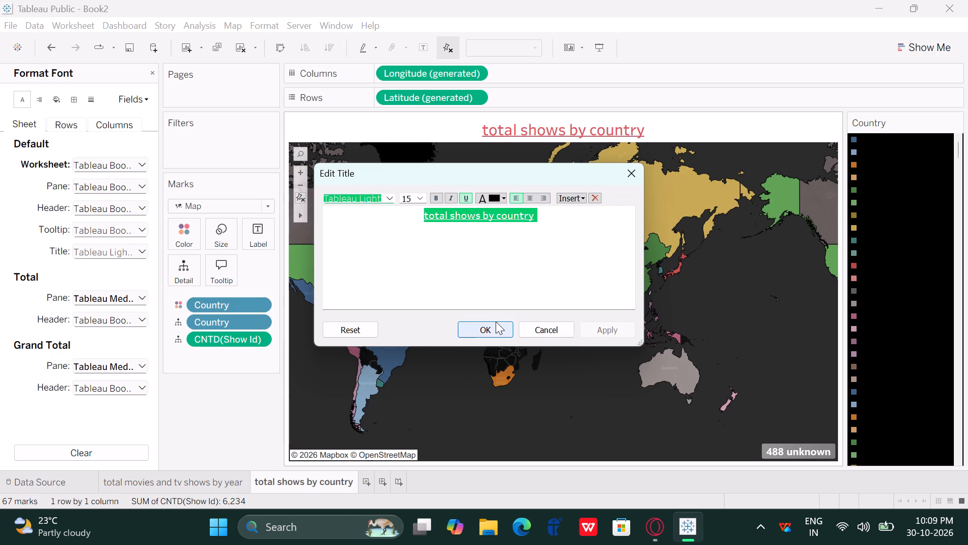
left_click(496, 321)
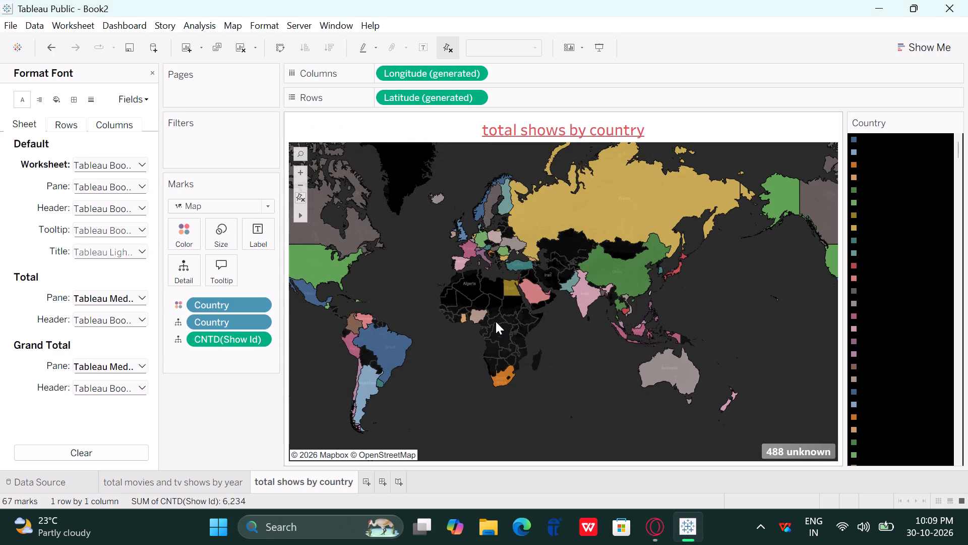
Switch to the "total movies and tv shows by year" worksheet.
left_click(156, 491)
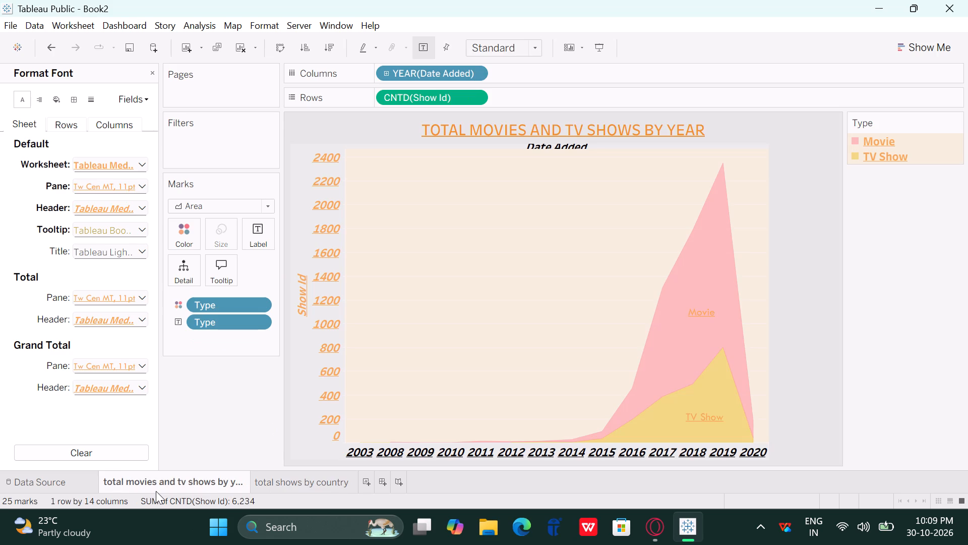
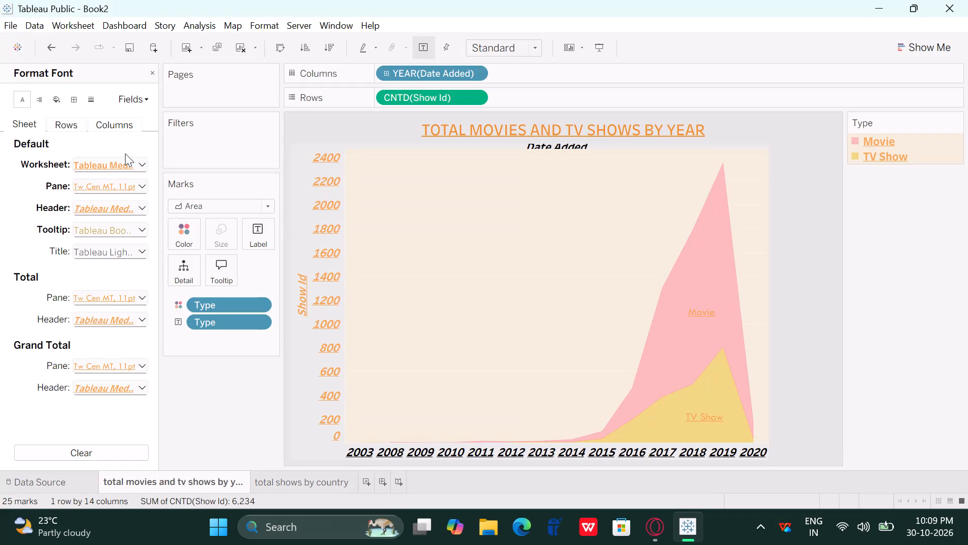
Set the default worksheet font colour to black.
left_click(132, 163)
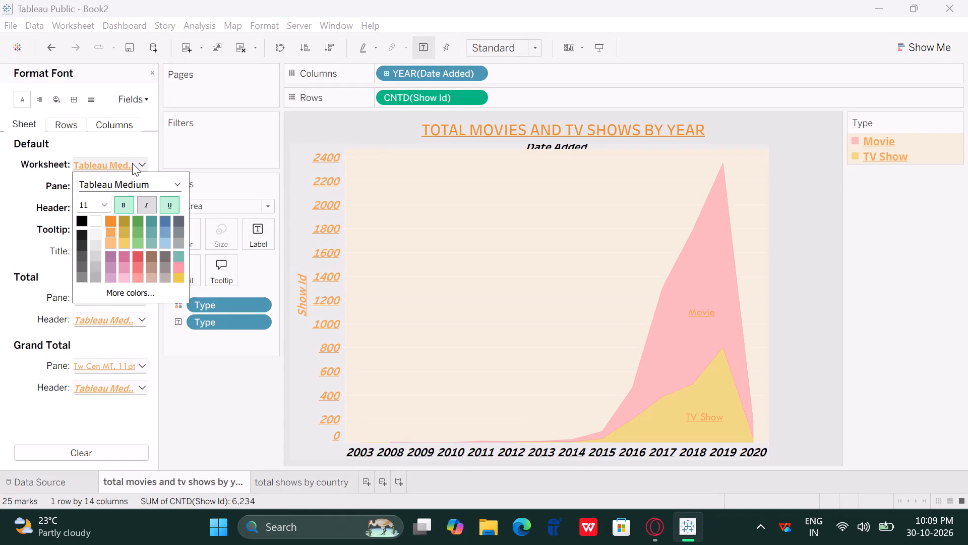
left_click(80, 222)
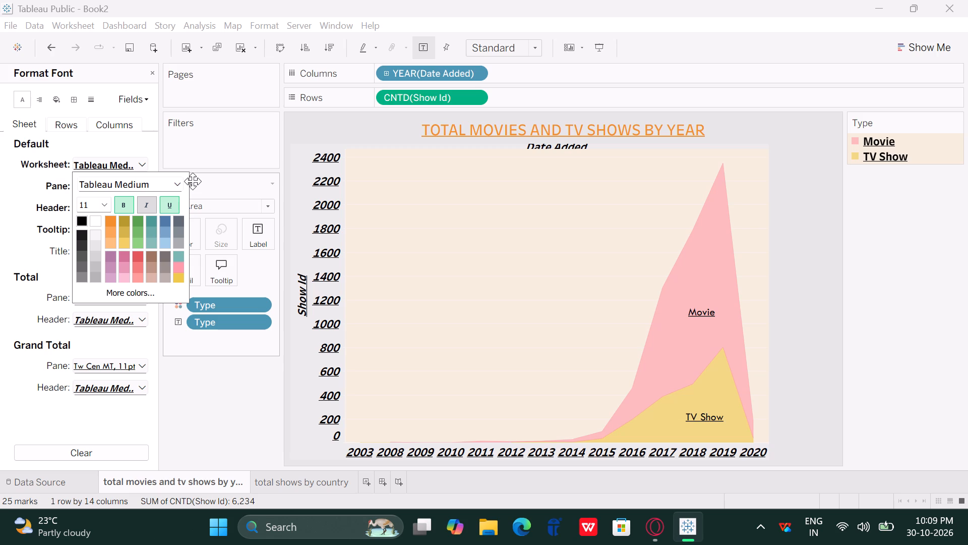
left_click(0, 248)
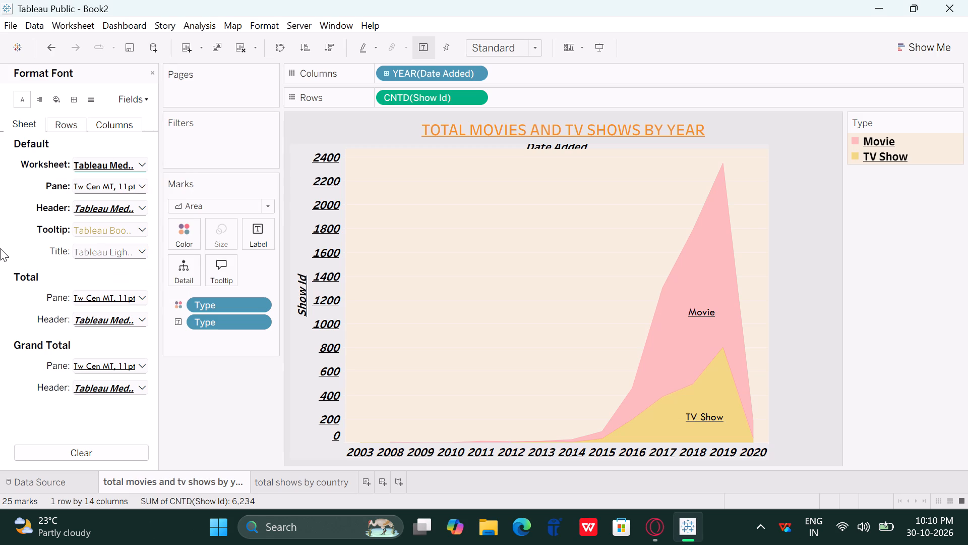
Set the default pane font colour to white so the Movie and TV Show area labels use it.
left_click(145, 185)
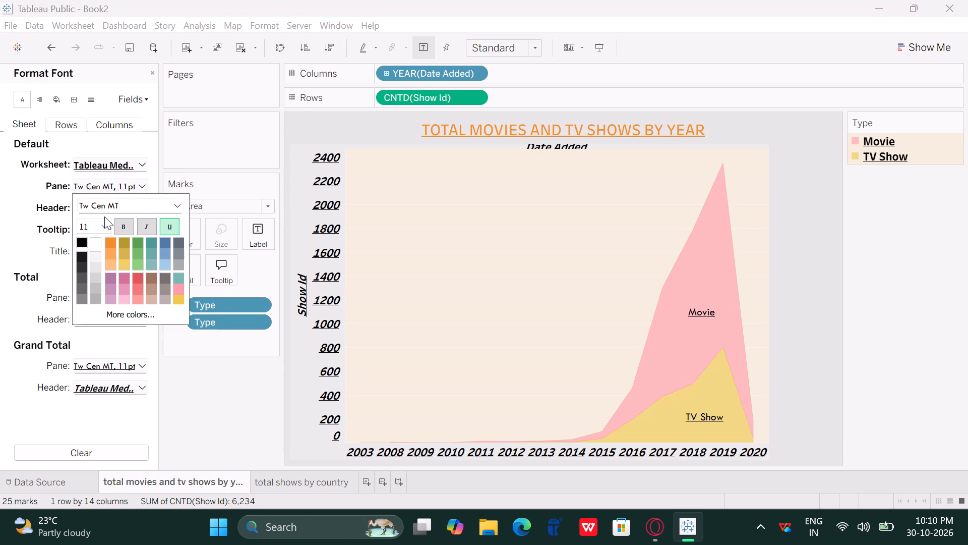
left_click(76, 246)
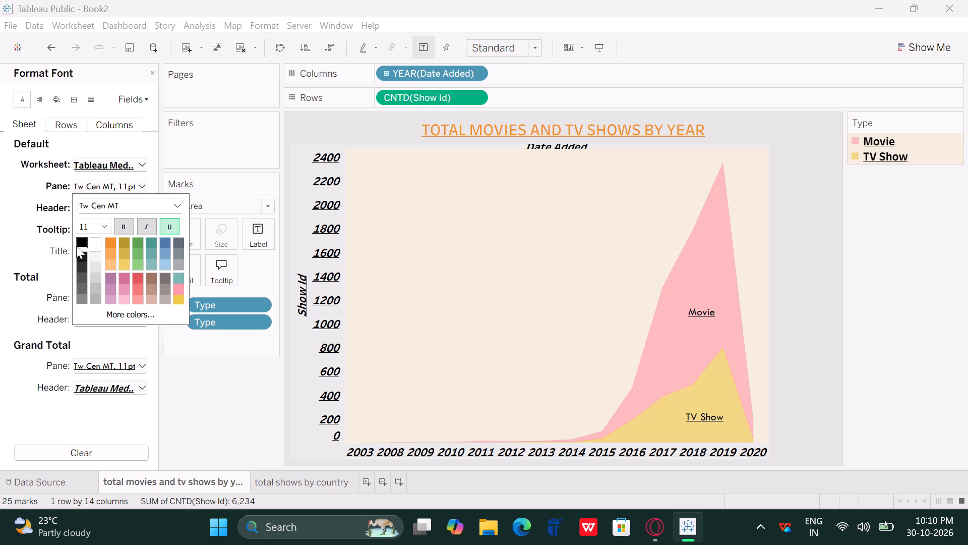
left_click(76, 239)
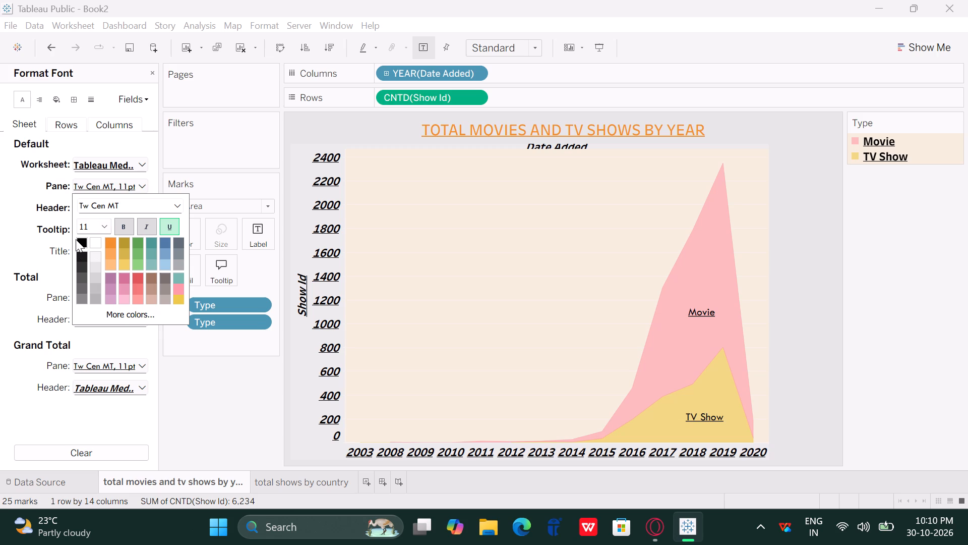
left_click(77, 241)
left_click(91, 246)
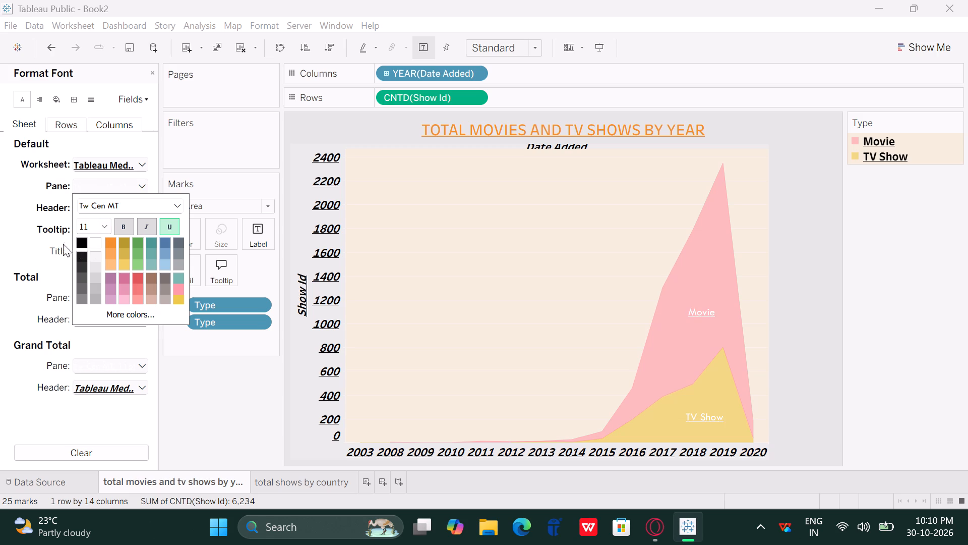
left_click(26, 247)
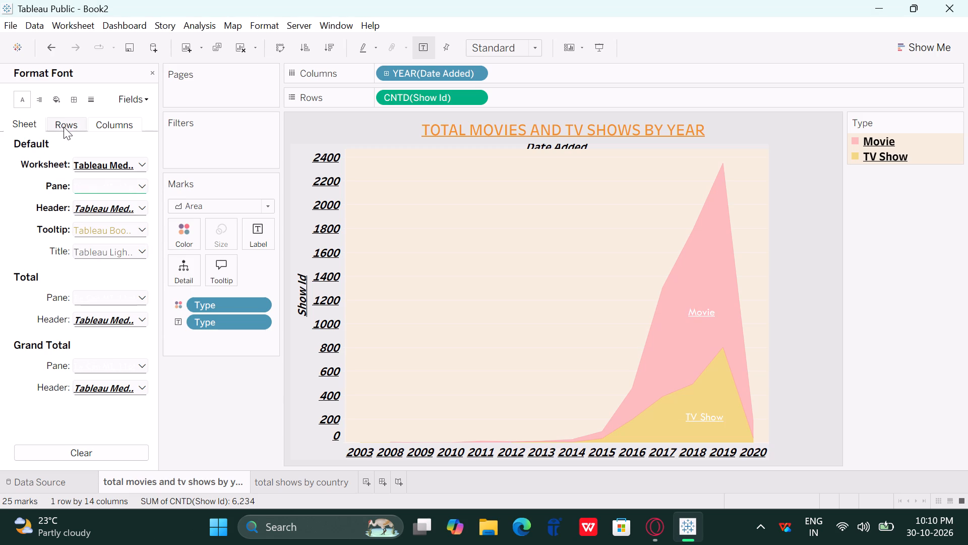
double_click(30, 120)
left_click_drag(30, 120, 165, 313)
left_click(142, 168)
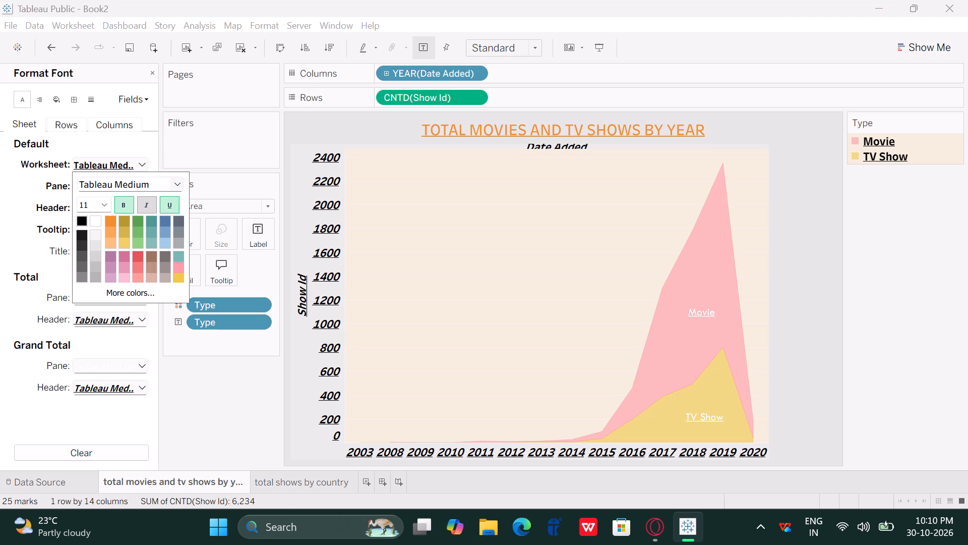
Set the default worksheet shading of the total movies and tv shows by year chart to black.
left_click(54, 104)
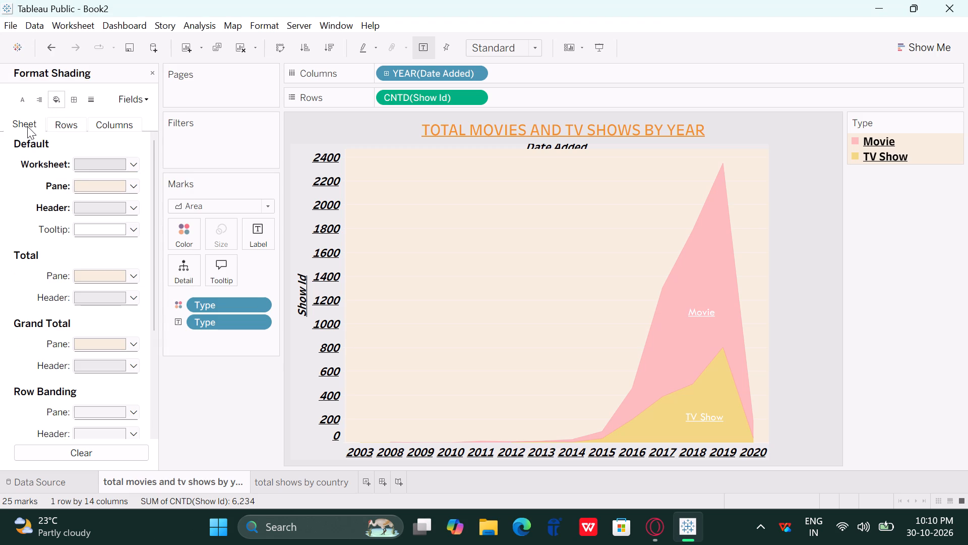
left_click(27, 126)
left_click(129, 163)
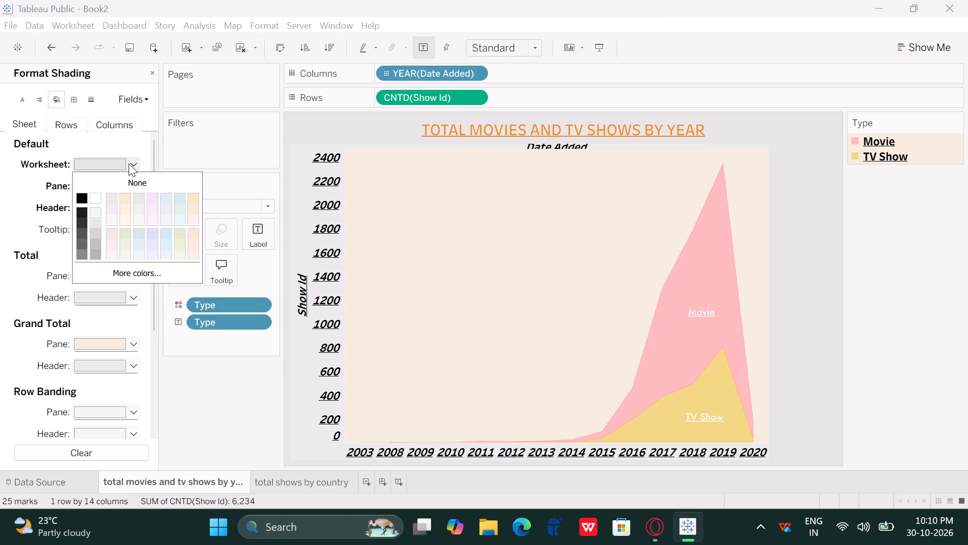
left_click(86, 200)
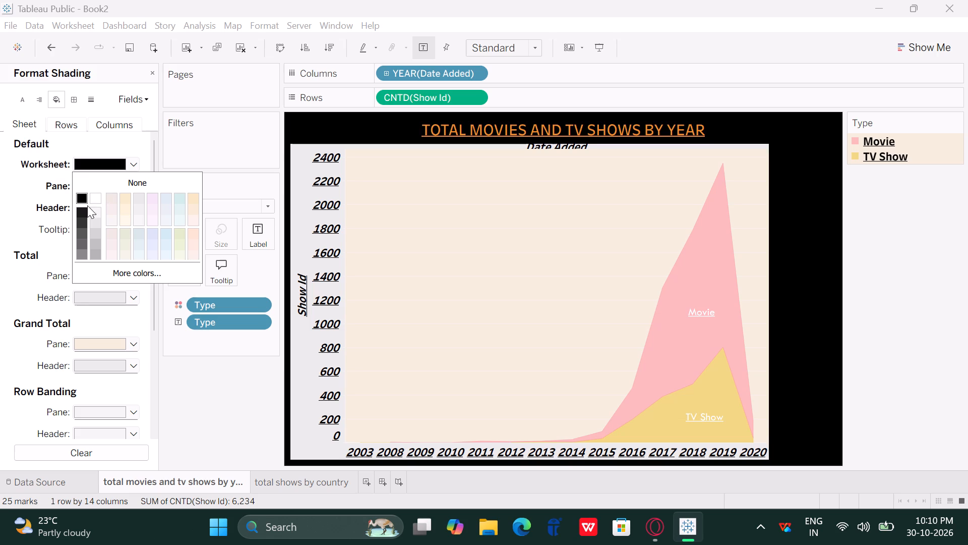
left_click(188, 374)
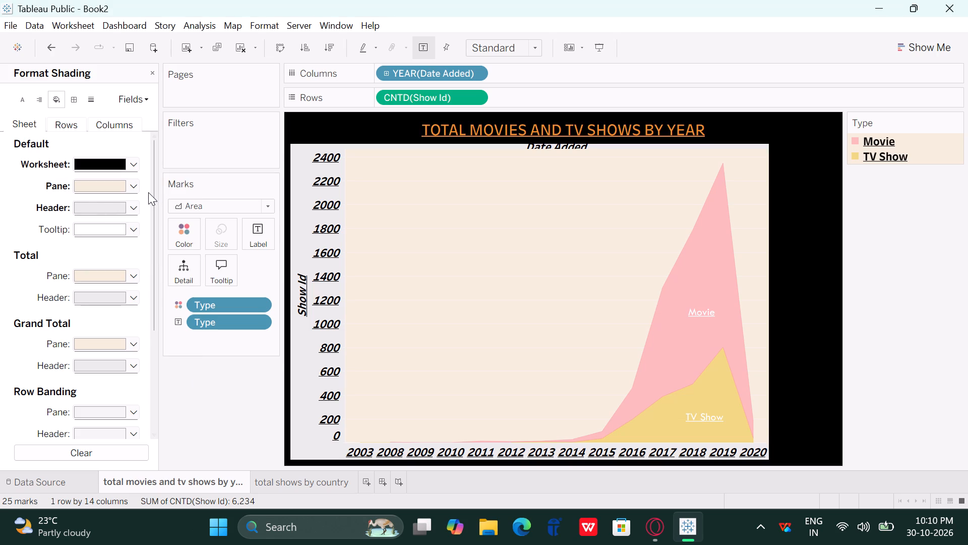
Set the default pane shading of the chart to black.
left_click(137, 185)
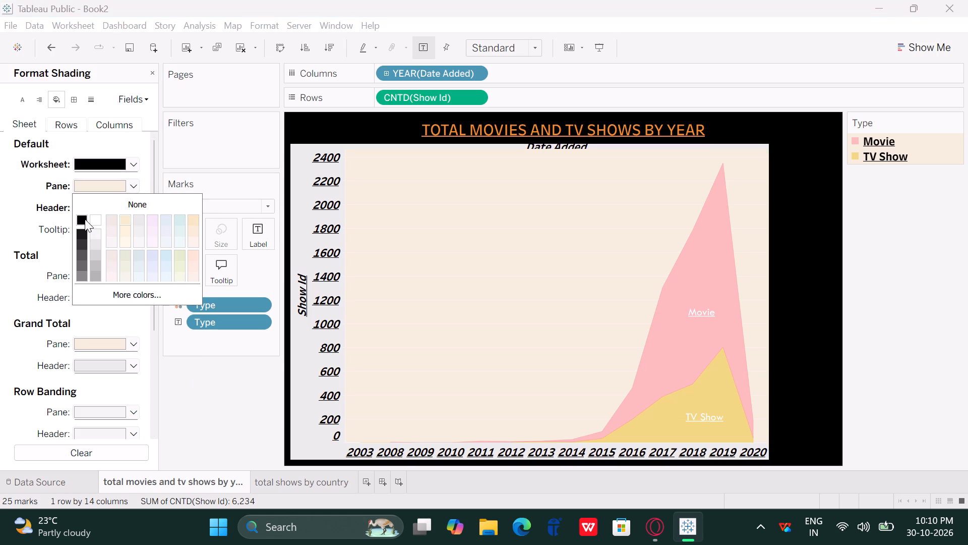
left_click(85, 219)
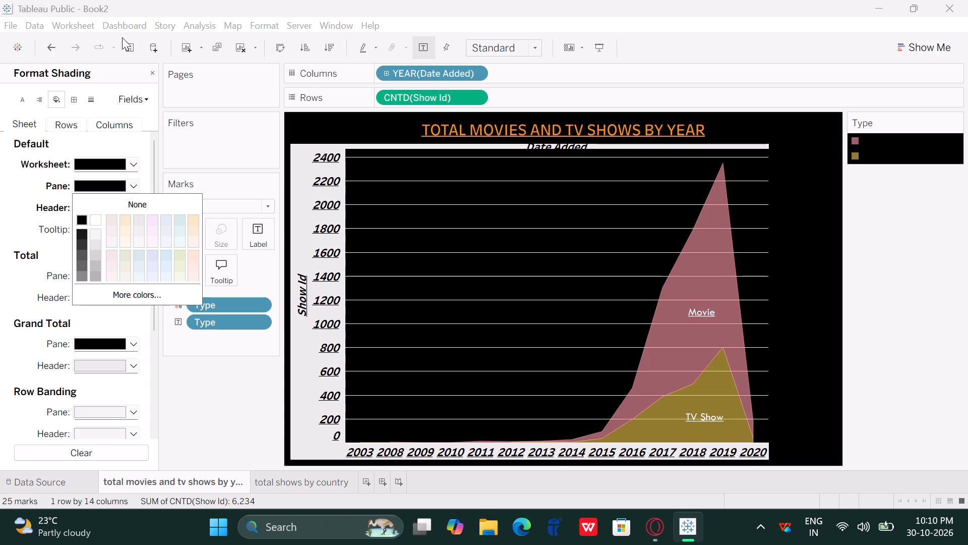
Remove the chart's grid lines by setting them to None for the whole sheet.
left_click(86, 92)
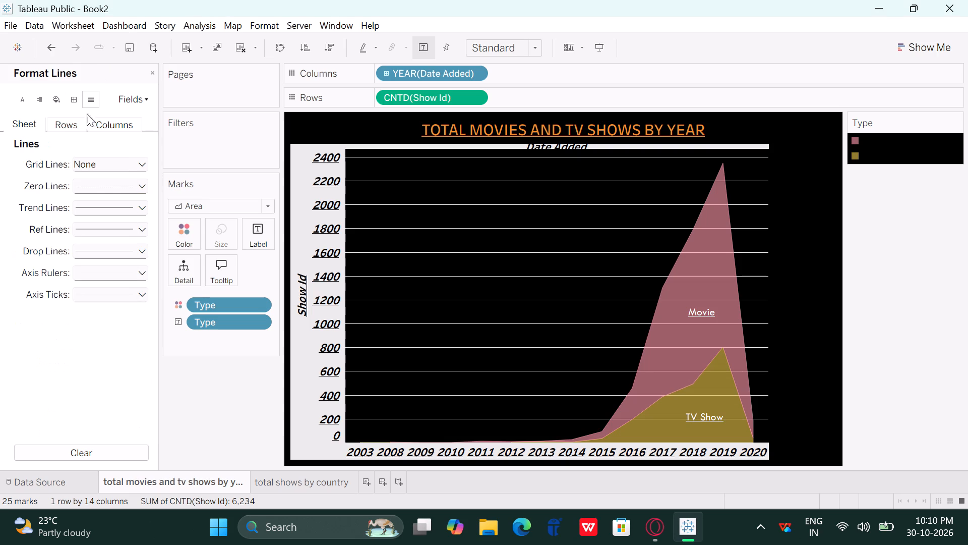
left_click(139, 170)
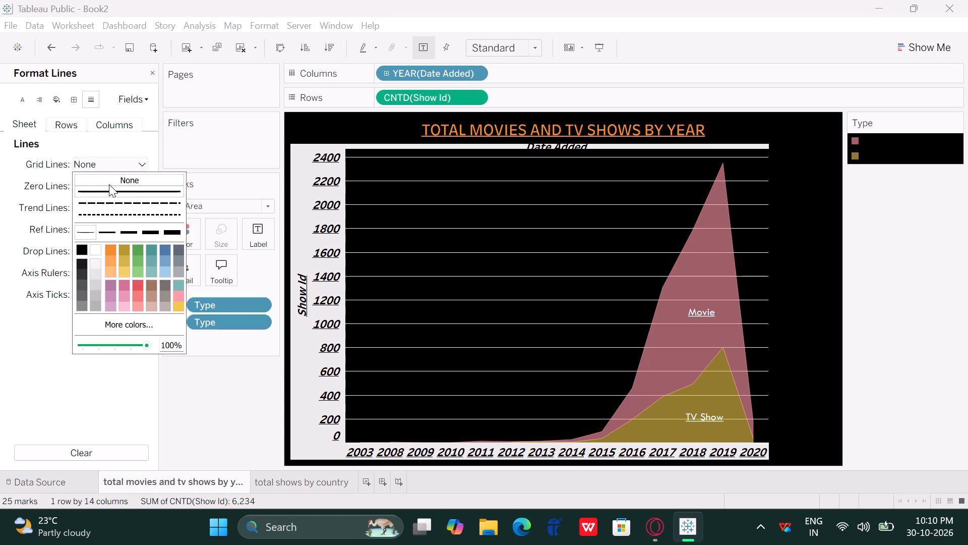
left_click(114, 184)
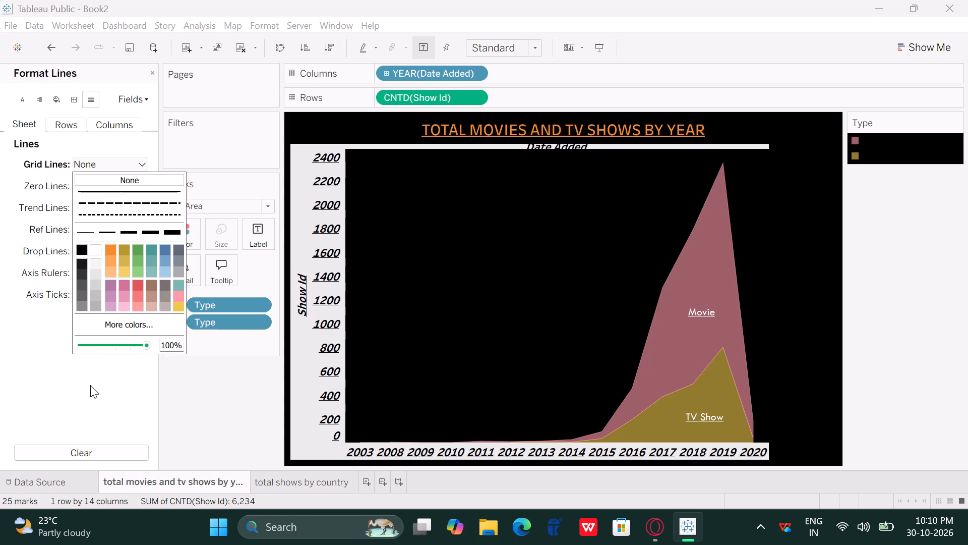
left_click(90, 385)
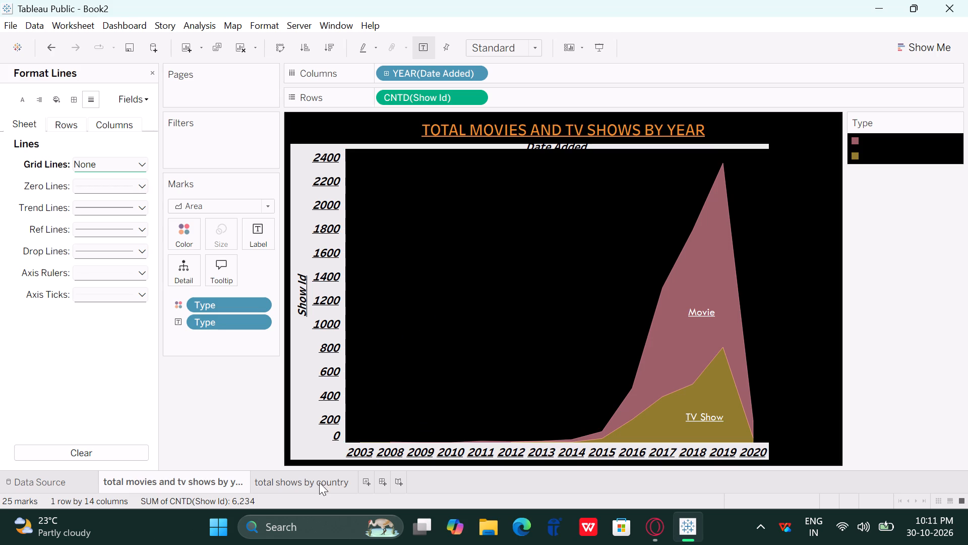
Switch to the "total shows by country" worksheet.
left_click(281, 481)
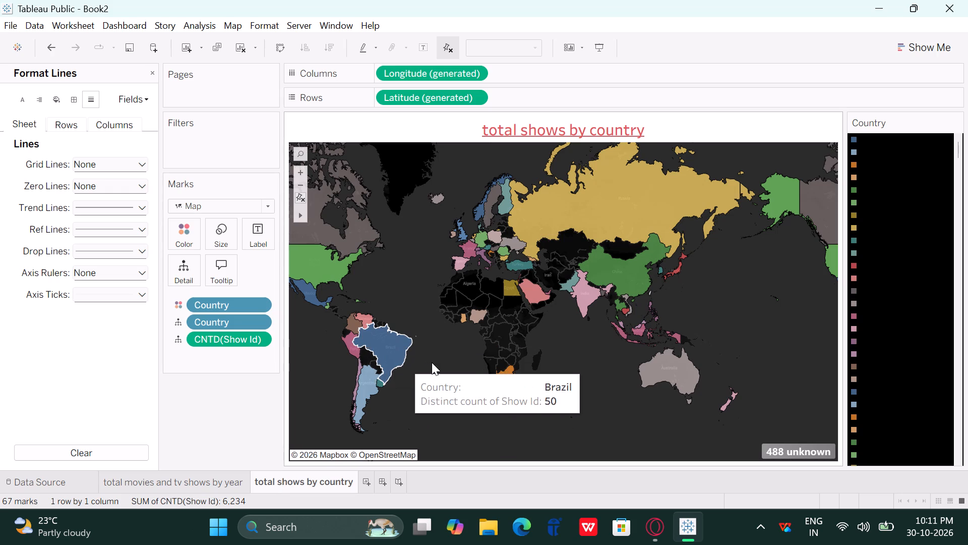
Examine the country map at different zoom levels, from the area around India out to the whole world, and check India's details.
left_click(302, 172)
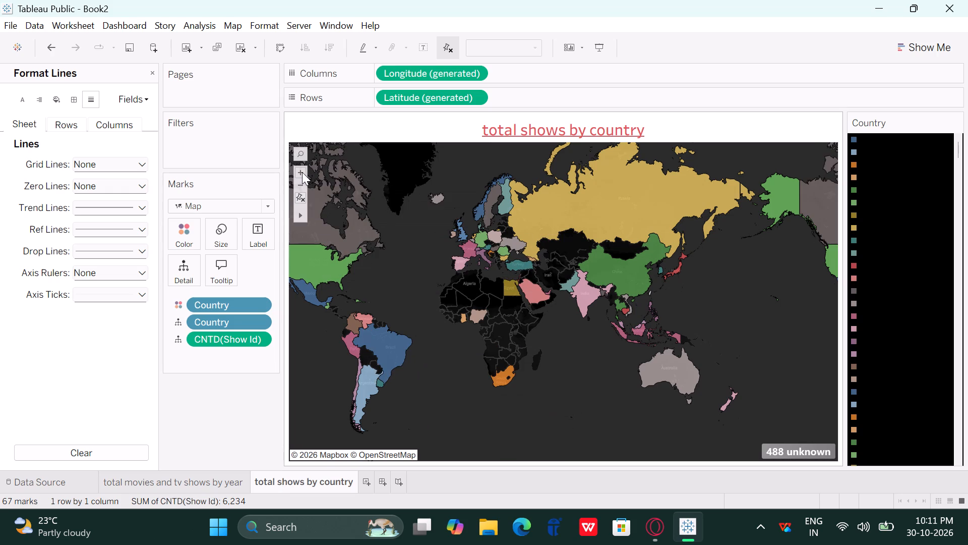
double_click(302, 172)
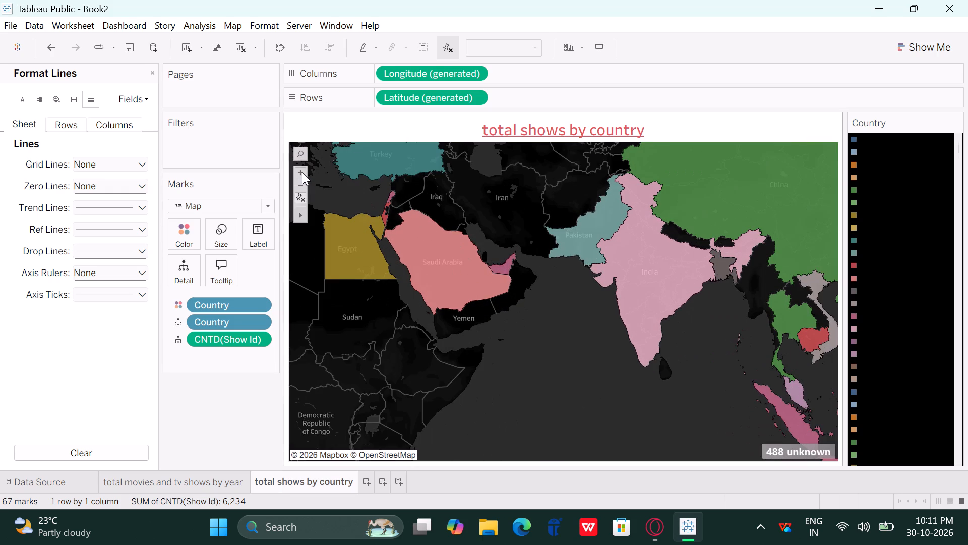
left_click(302, 172)
left_click_drag(562, 275, 484, 290)
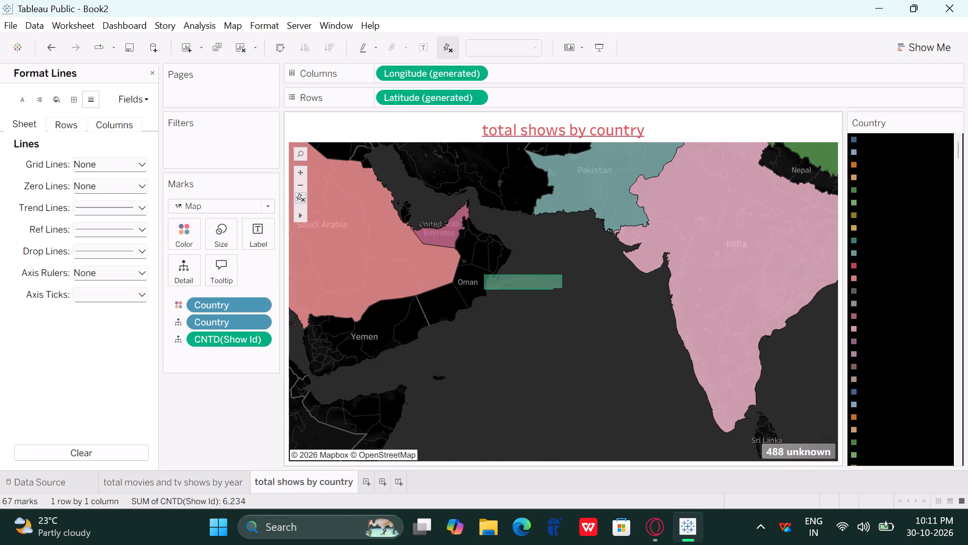
left_click_drag(484, 290, 438, 297)
left_click_drag(779, 305, 717, 327)
left_click_drag(752, 311, 686, 338)
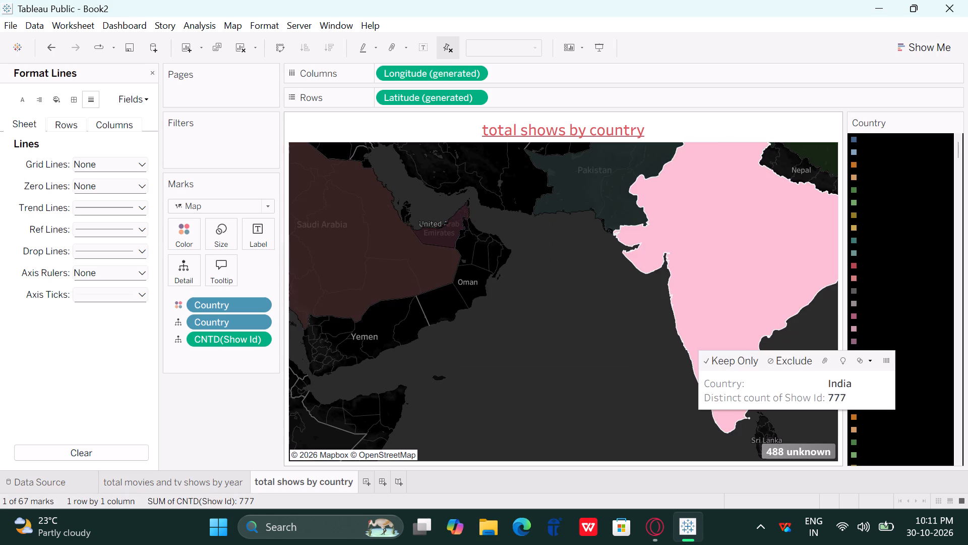
left_click(761, 262)
left_click(657, 400)
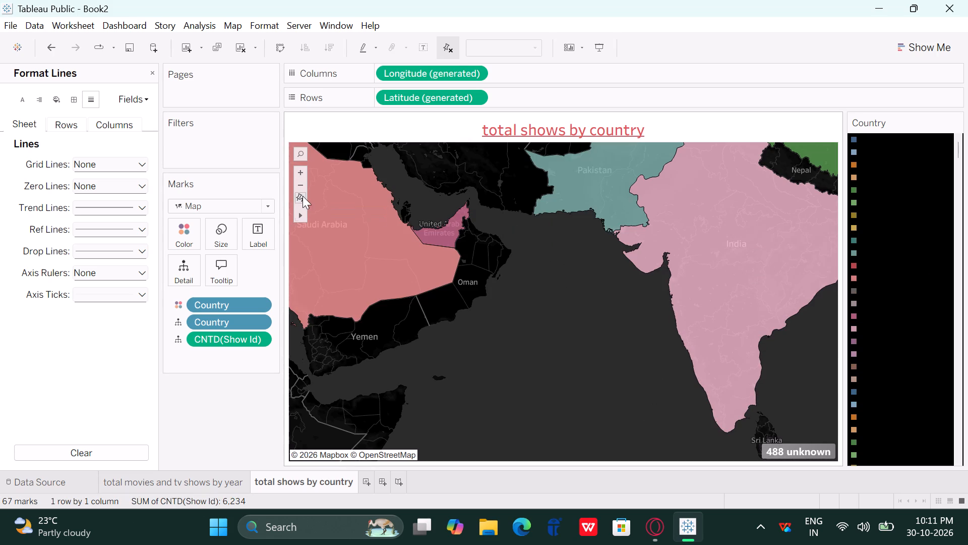
triple_click(299, 184)
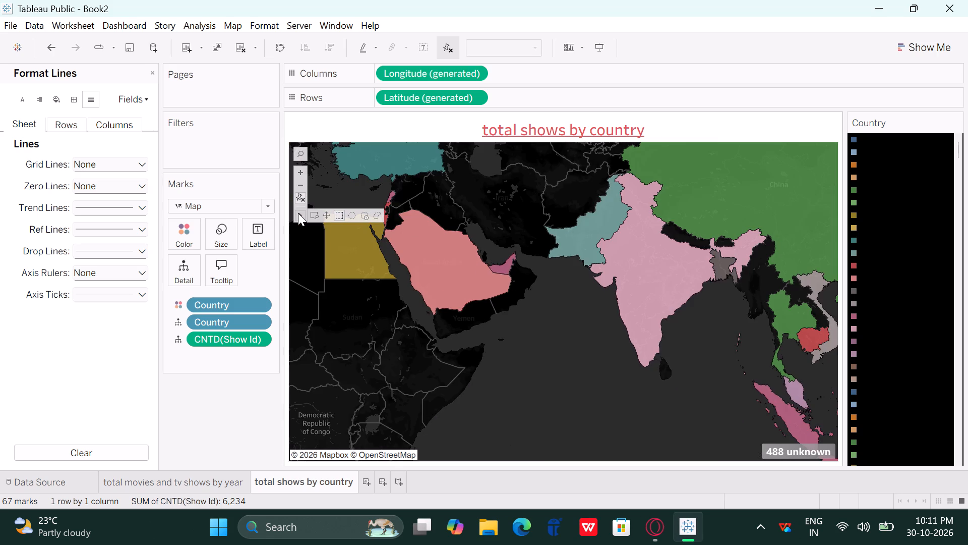
left_click(298, 213)
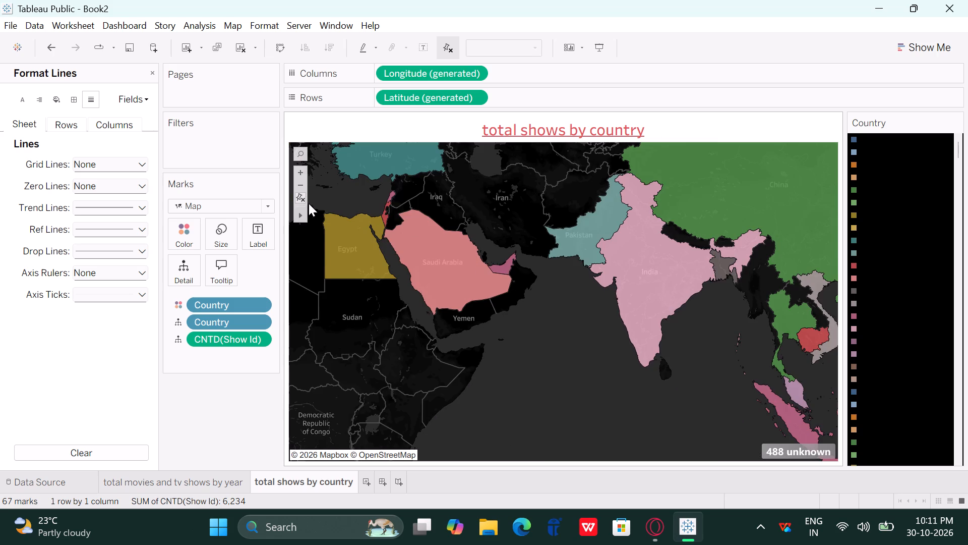
triple_click(298, 189)
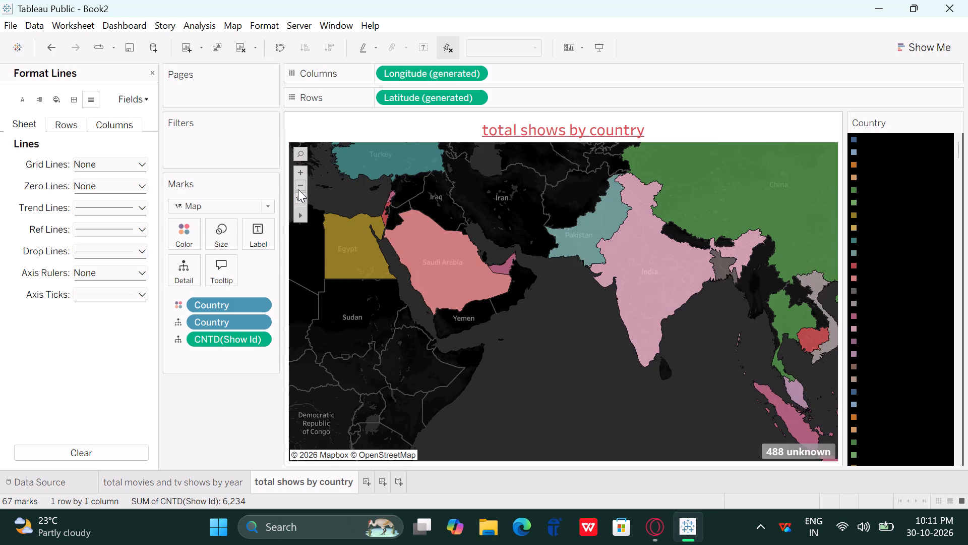
left_click(298, 189)
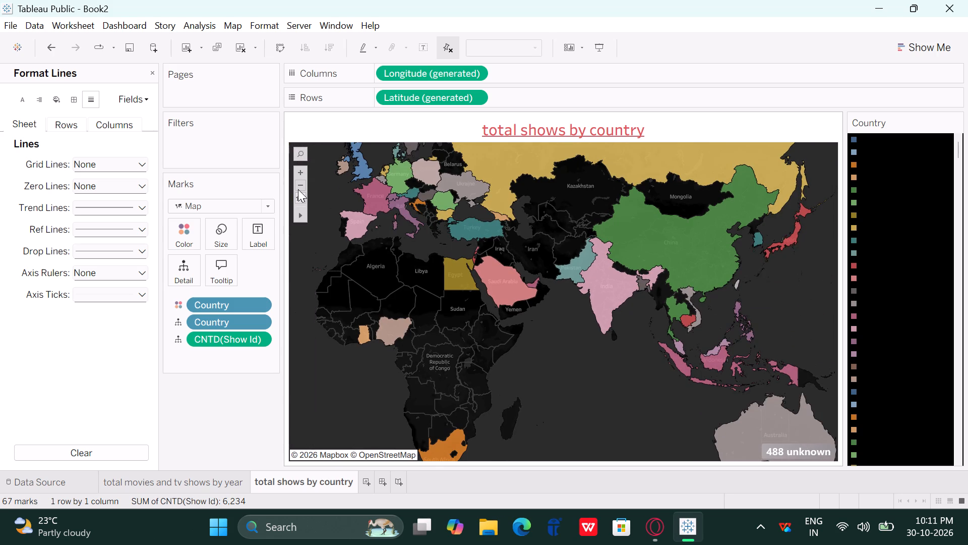
left_click(298, 189)
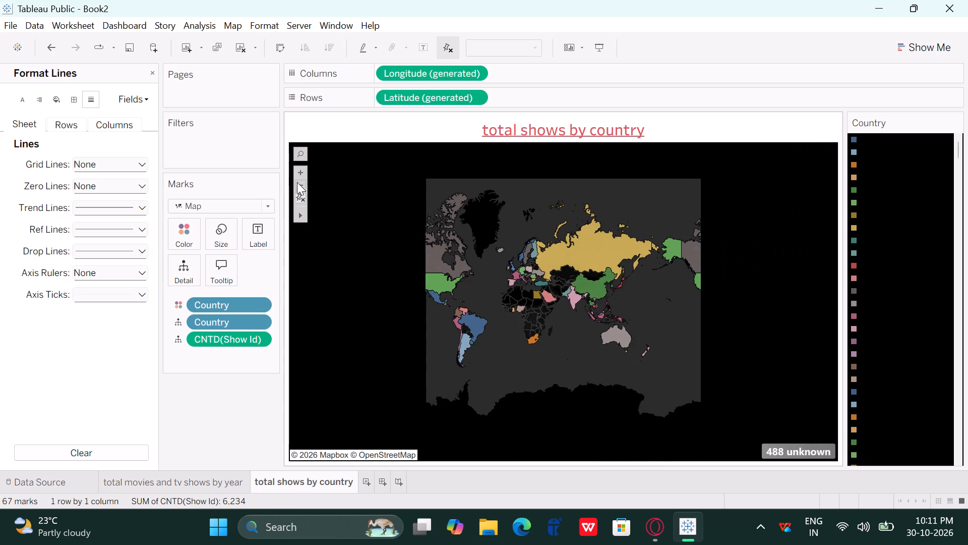
left_click(299, 171)
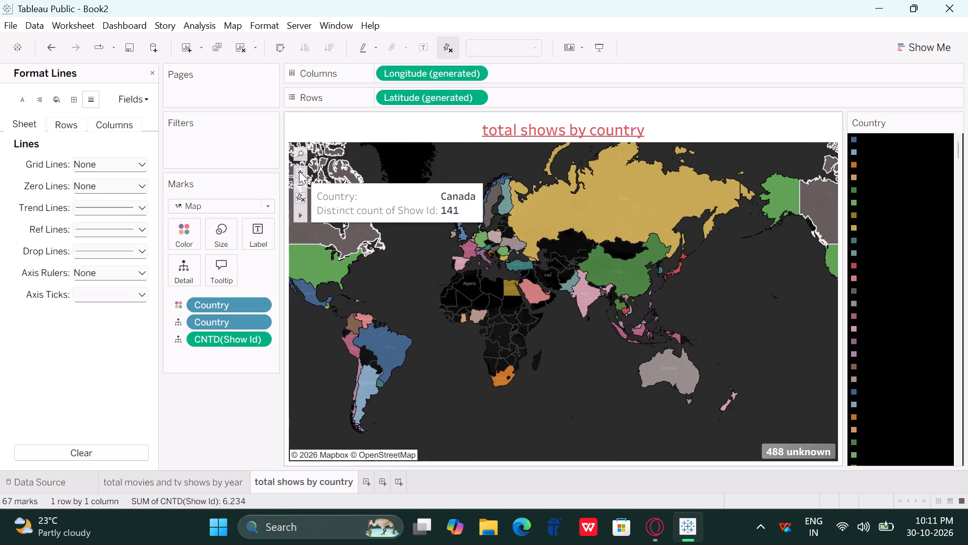
left_click(299, 171)
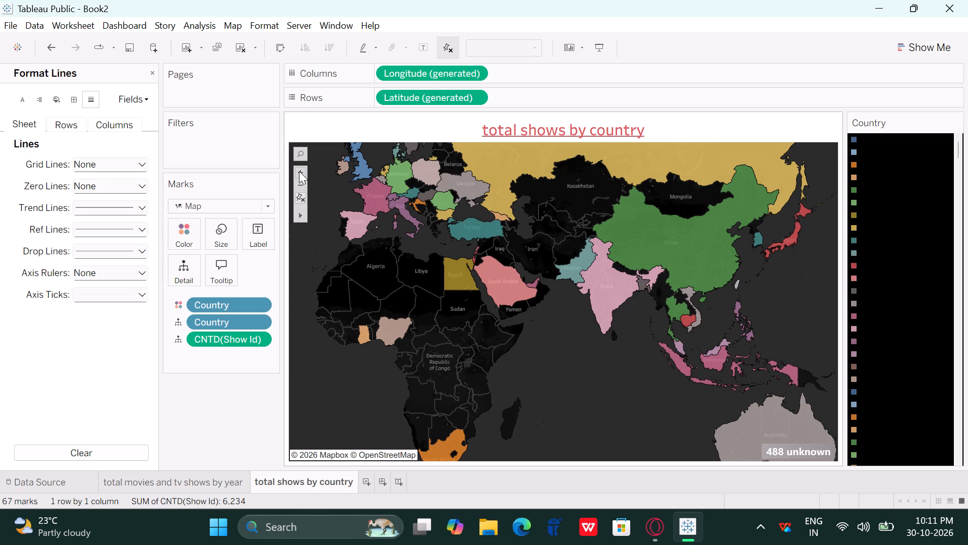
left_click(300, 213)
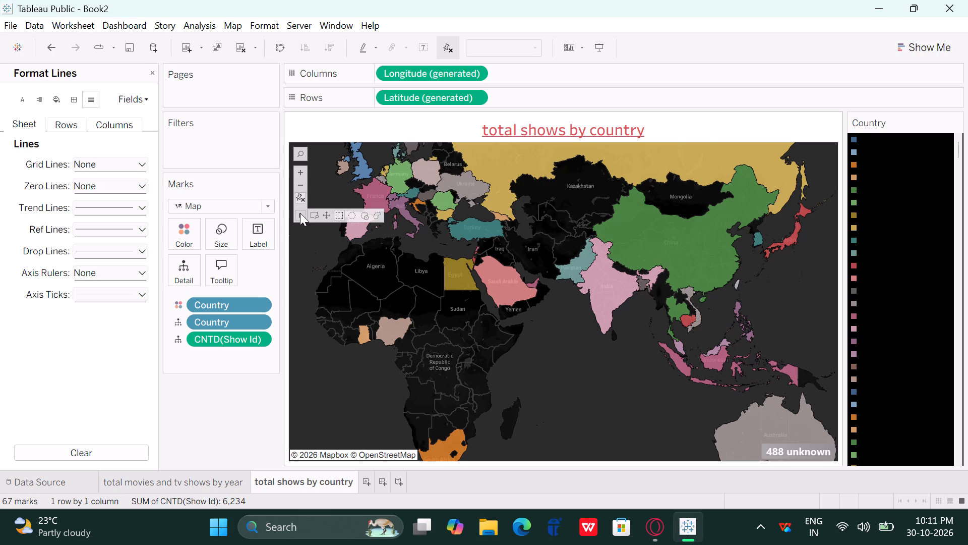
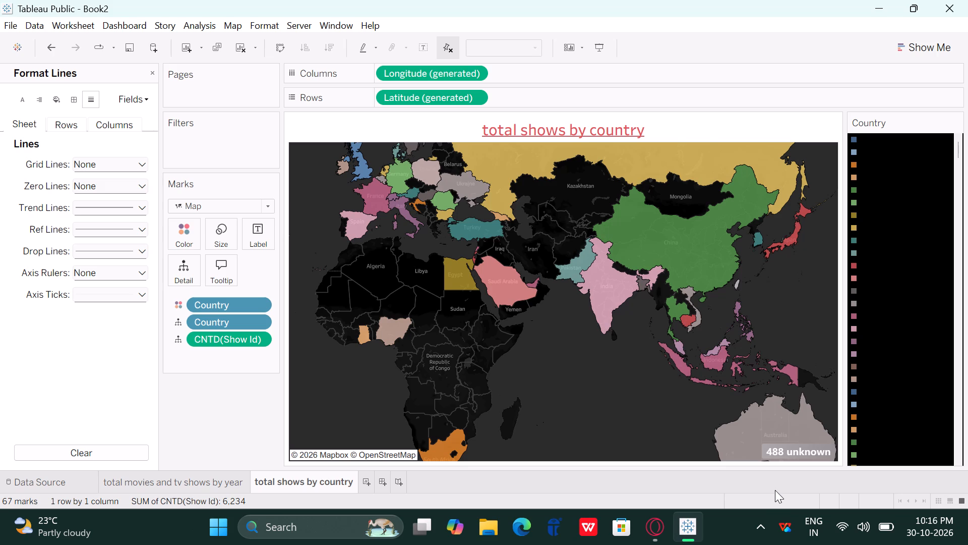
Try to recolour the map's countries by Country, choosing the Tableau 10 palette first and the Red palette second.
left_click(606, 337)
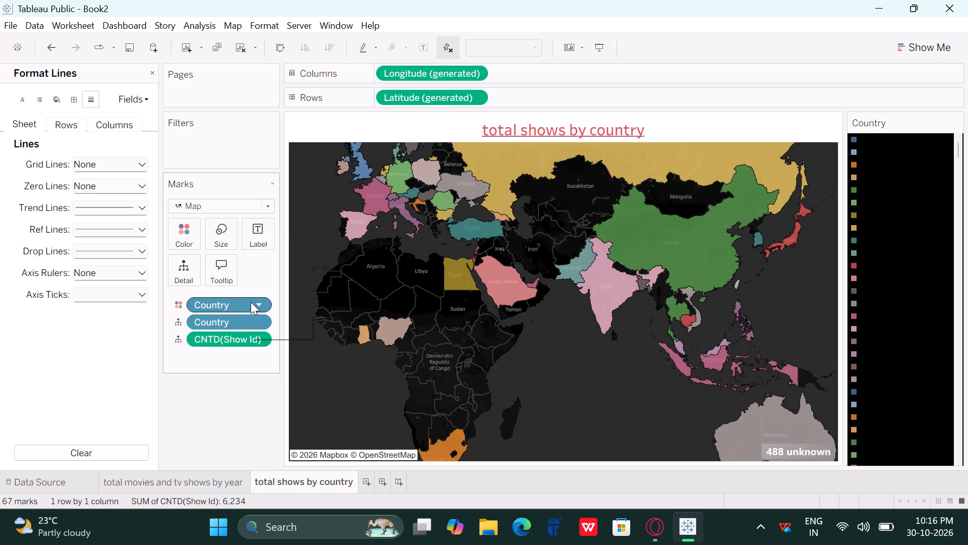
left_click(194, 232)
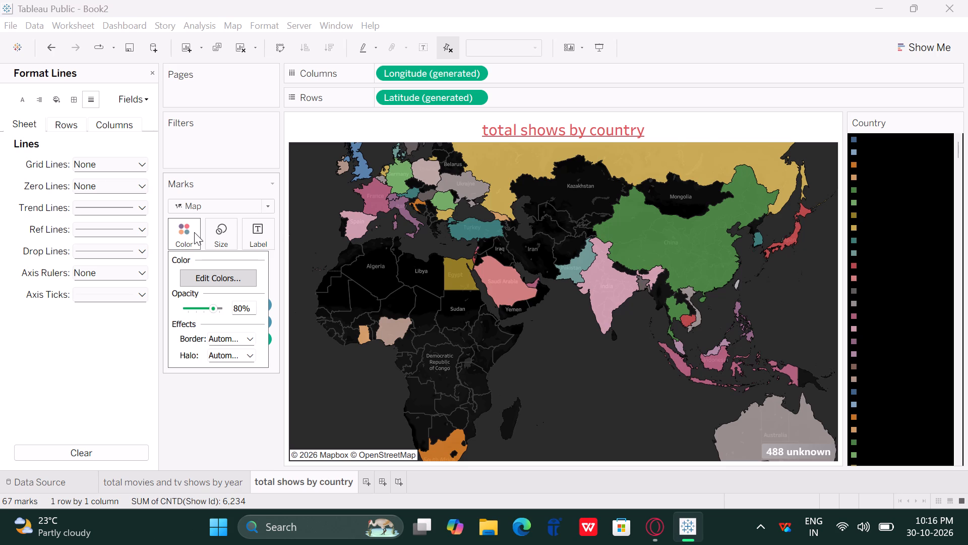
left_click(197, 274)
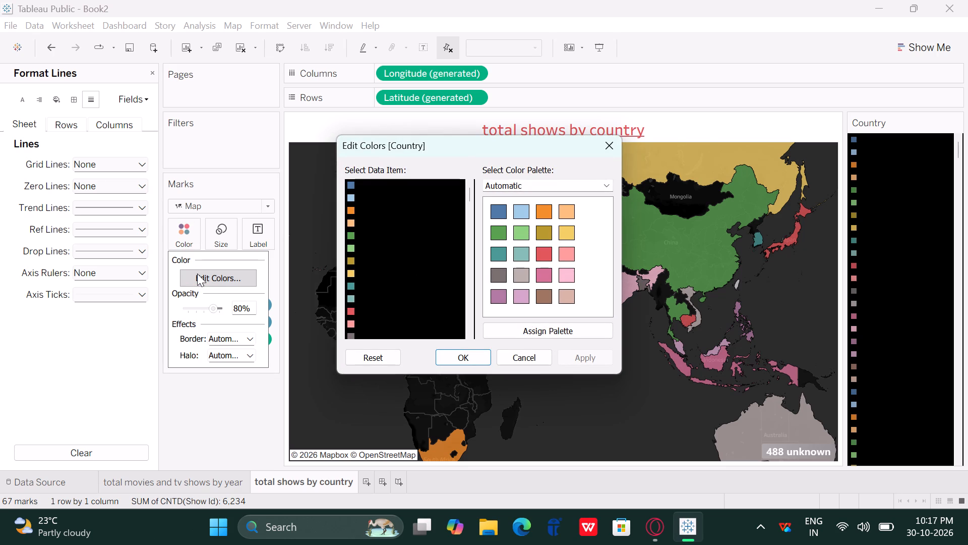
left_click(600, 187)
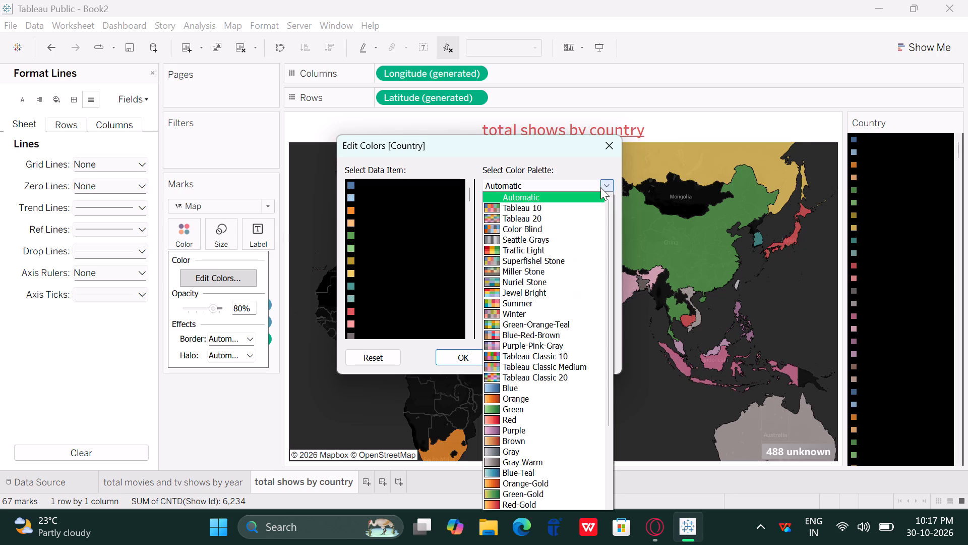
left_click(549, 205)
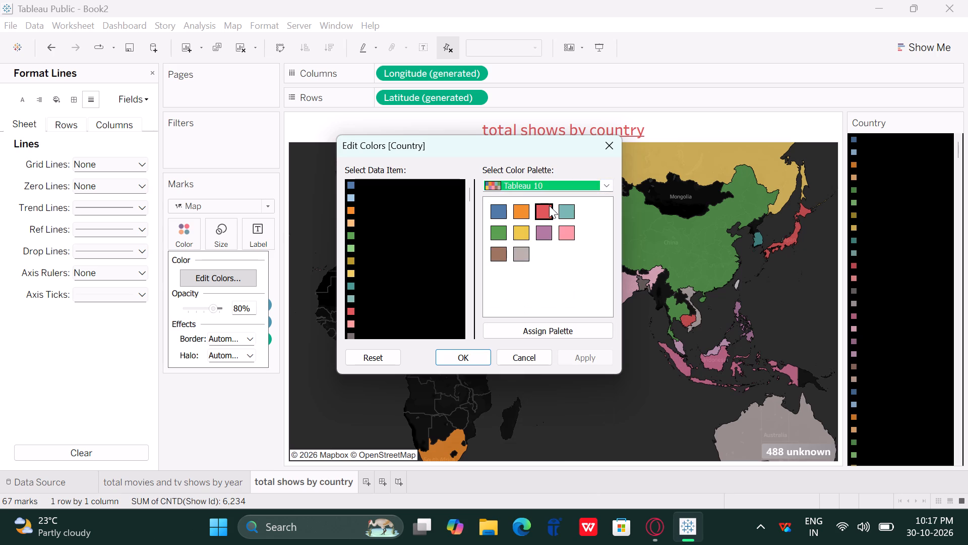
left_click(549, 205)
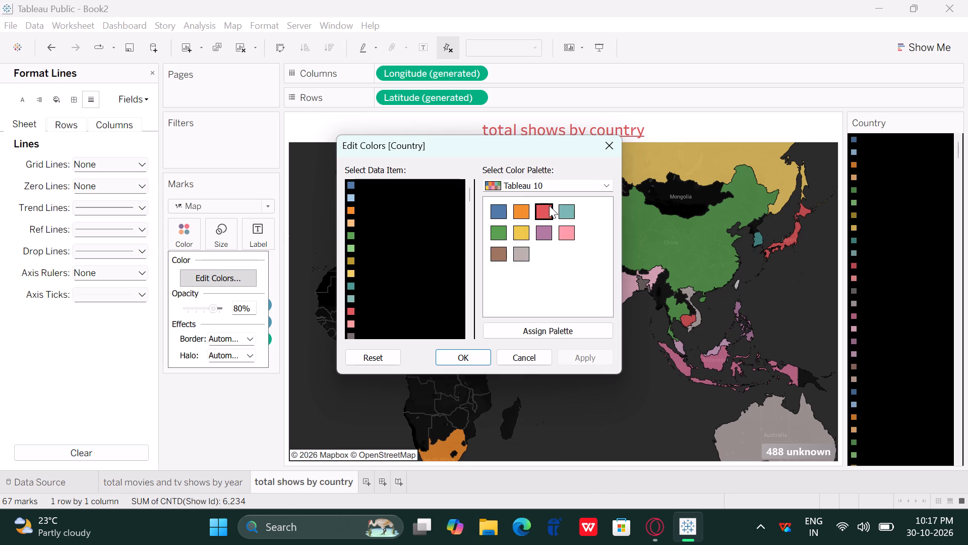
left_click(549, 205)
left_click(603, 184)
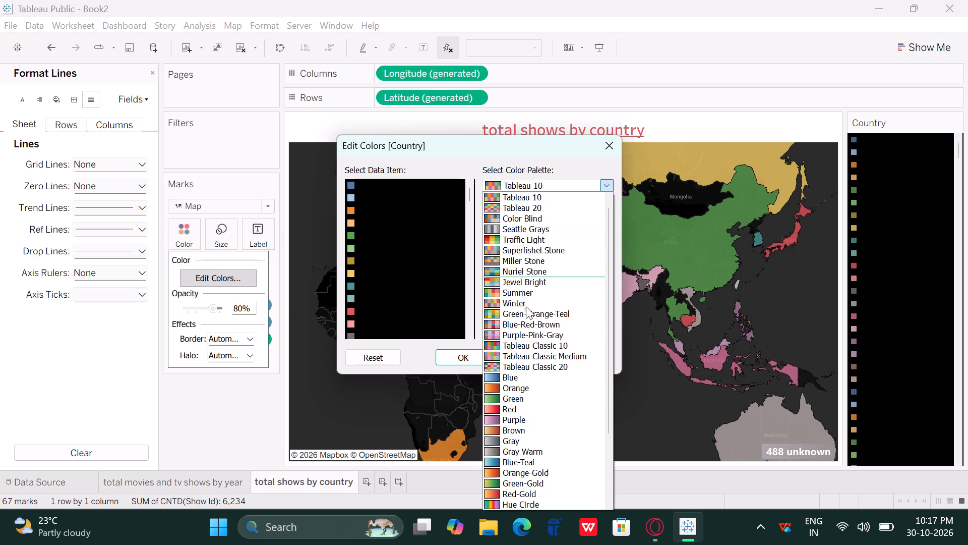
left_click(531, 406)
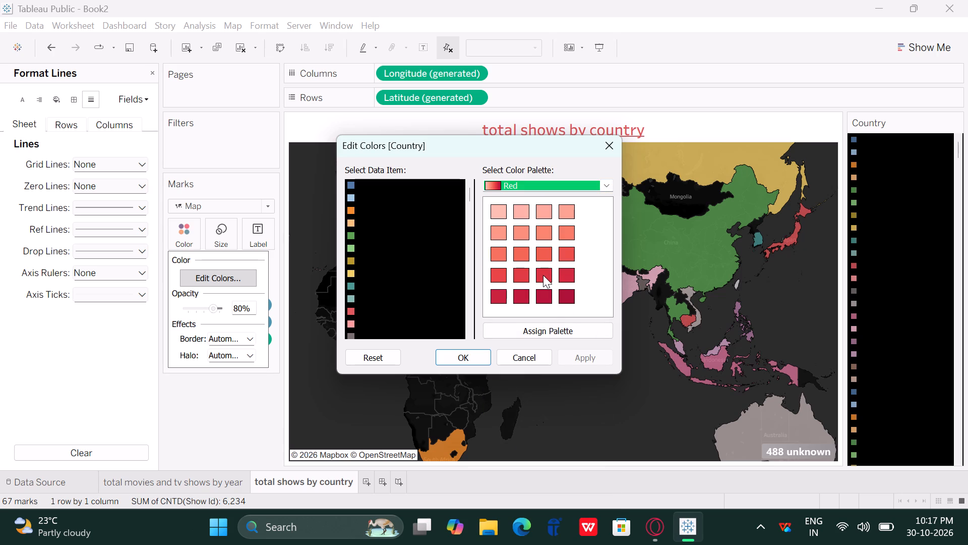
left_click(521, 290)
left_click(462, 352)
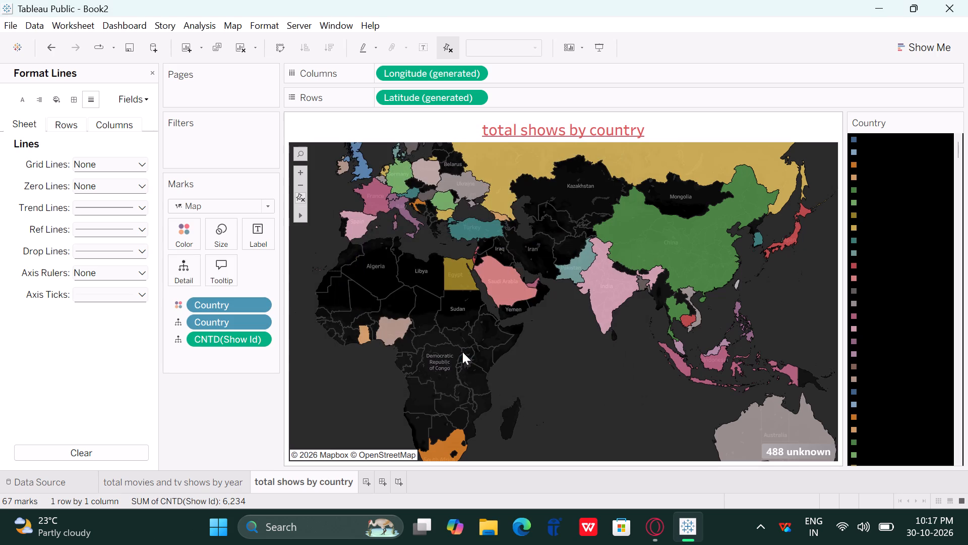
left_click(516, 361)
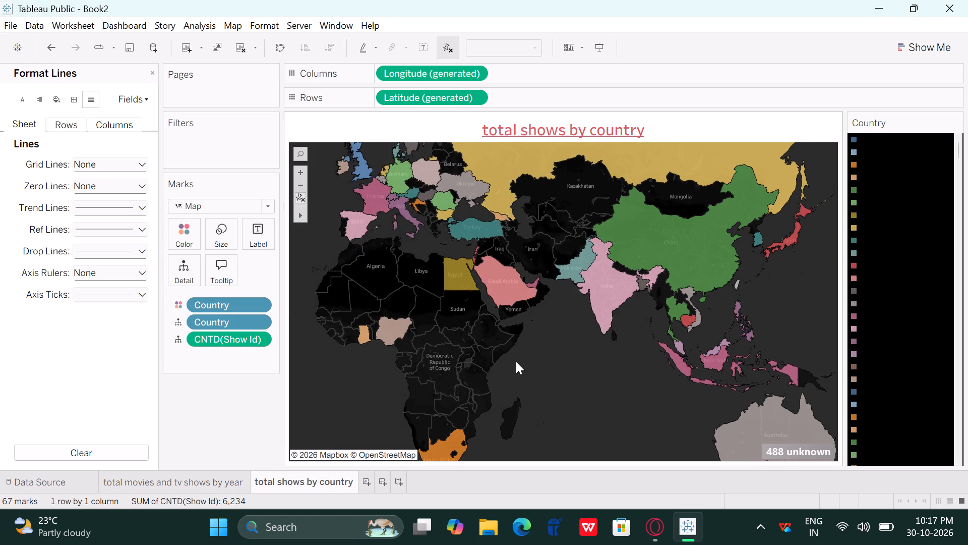
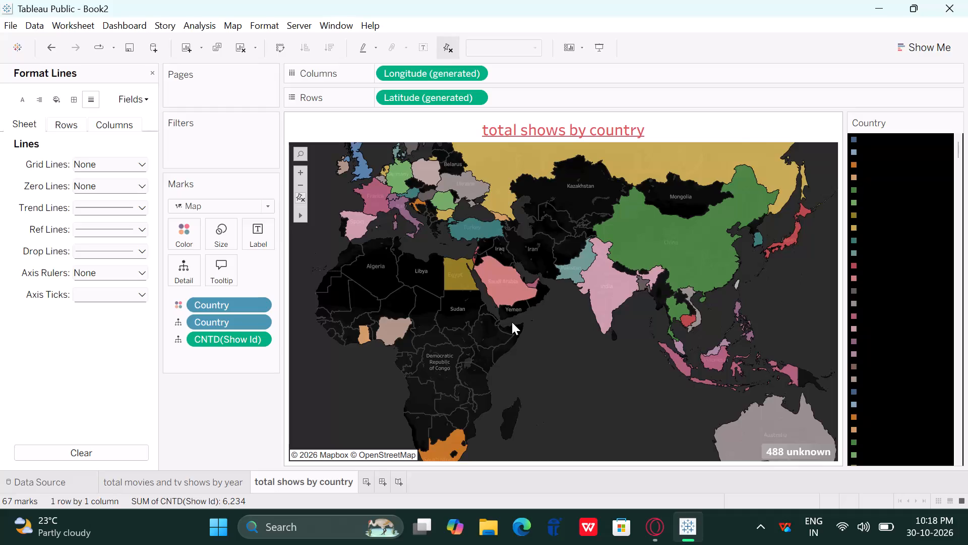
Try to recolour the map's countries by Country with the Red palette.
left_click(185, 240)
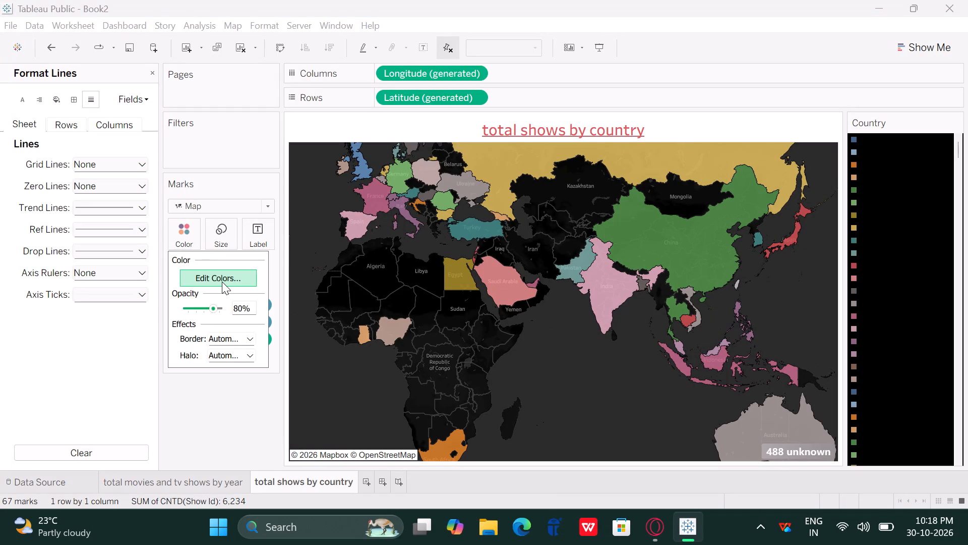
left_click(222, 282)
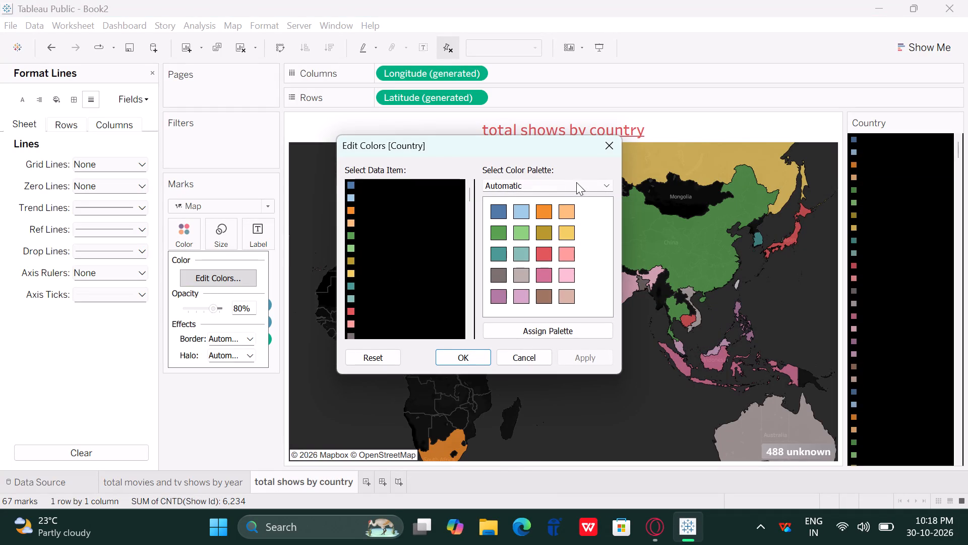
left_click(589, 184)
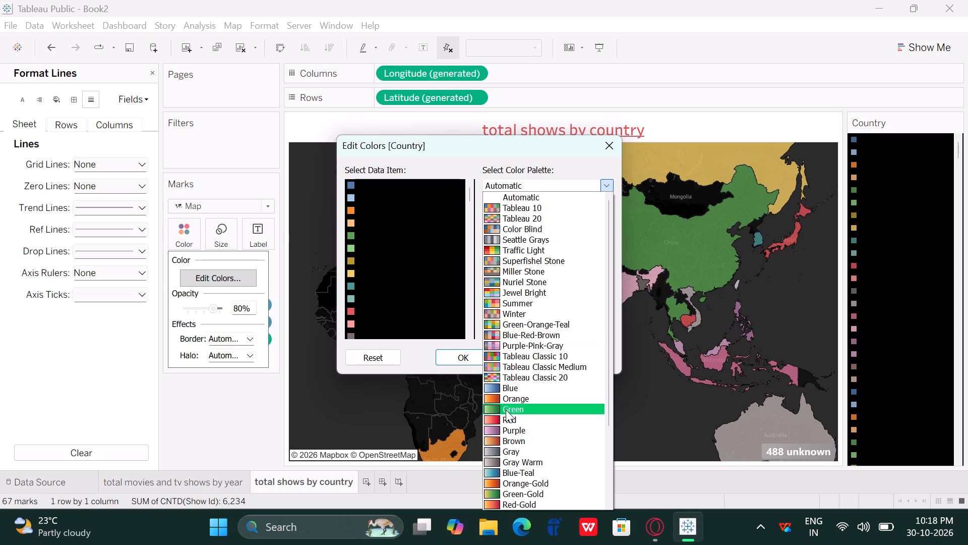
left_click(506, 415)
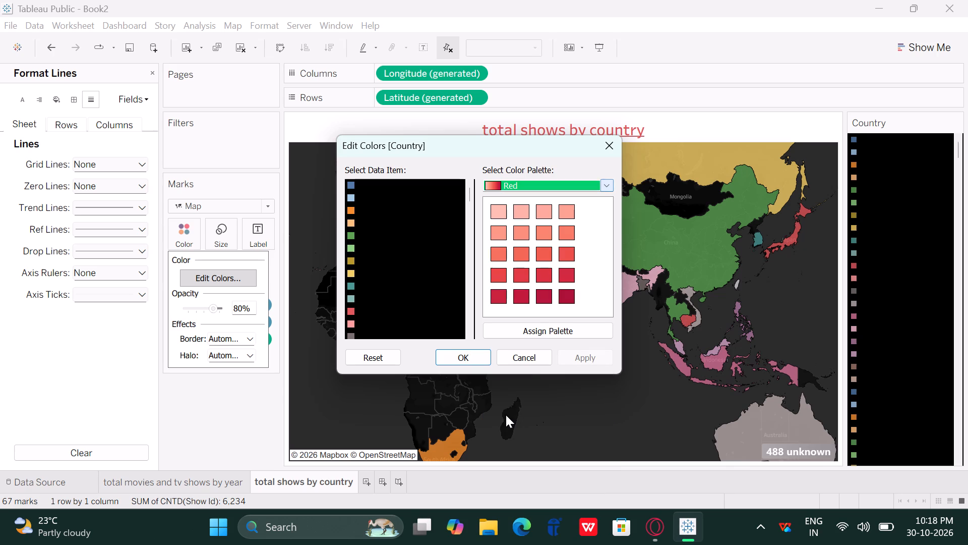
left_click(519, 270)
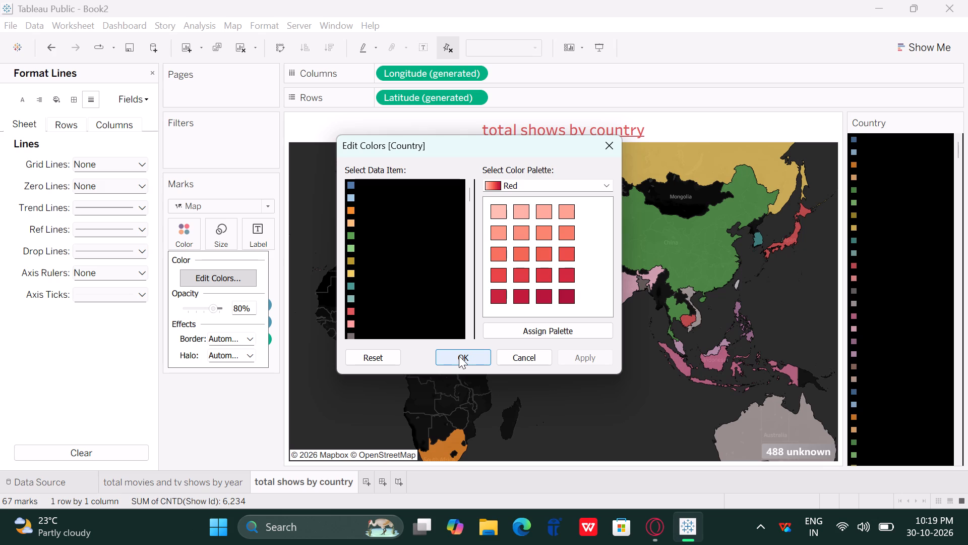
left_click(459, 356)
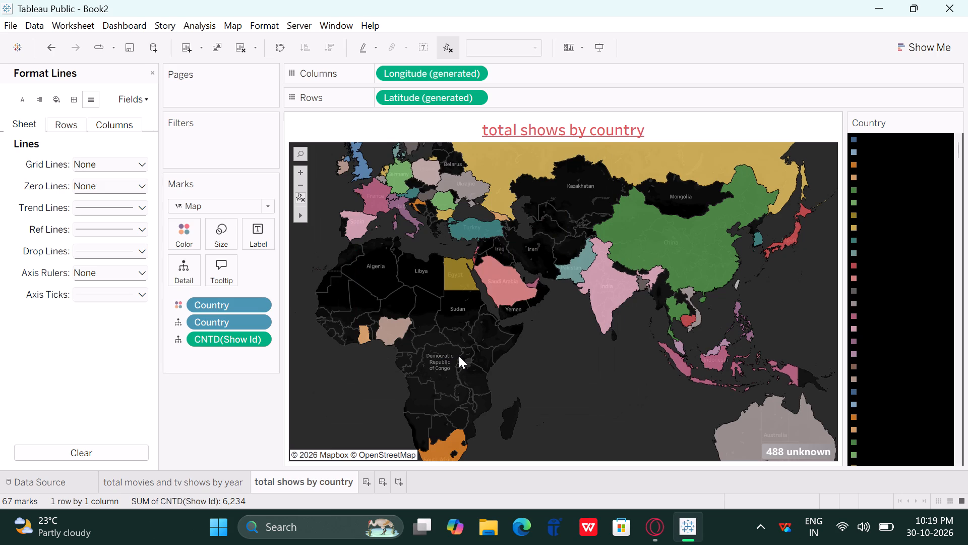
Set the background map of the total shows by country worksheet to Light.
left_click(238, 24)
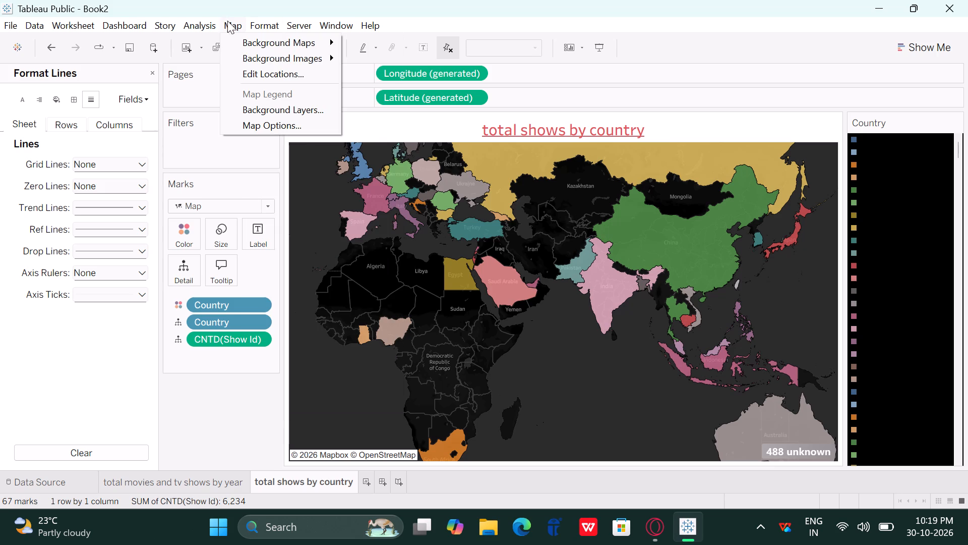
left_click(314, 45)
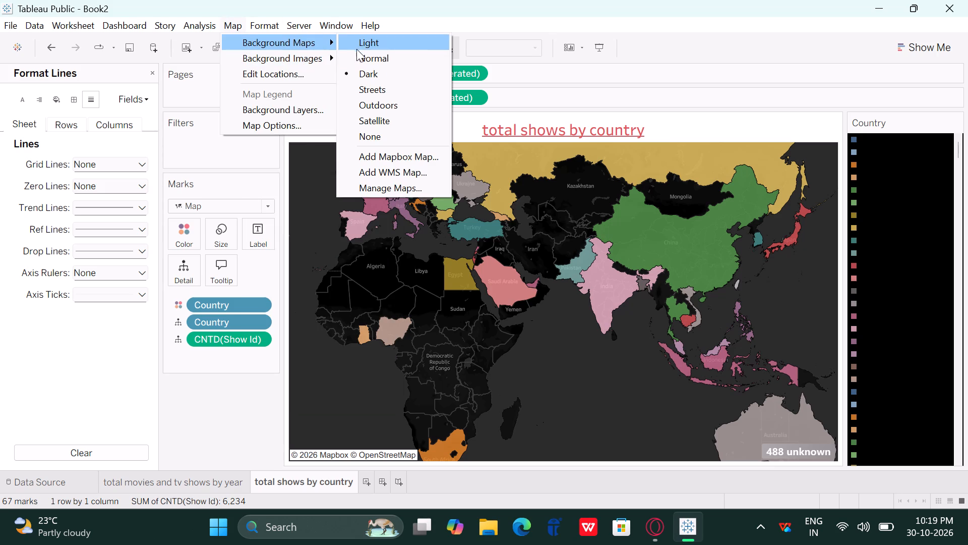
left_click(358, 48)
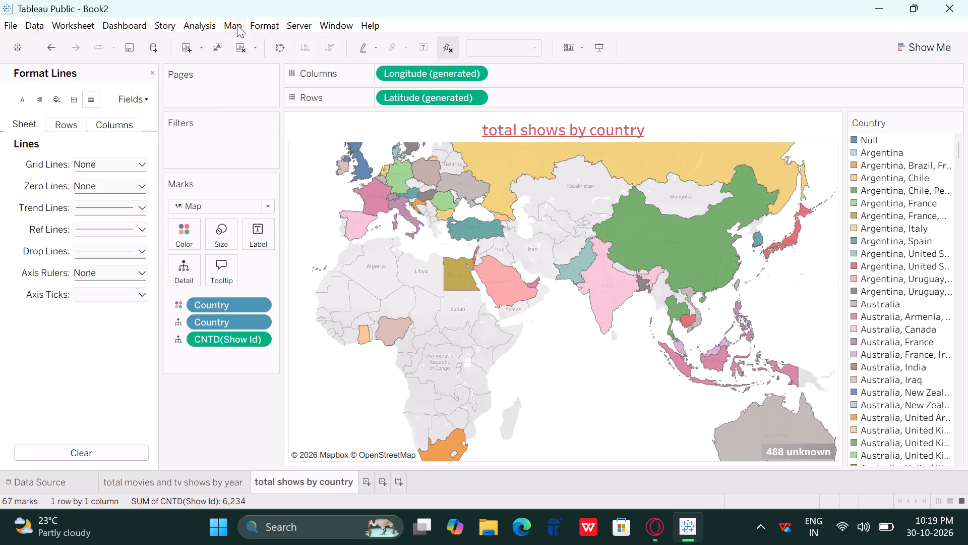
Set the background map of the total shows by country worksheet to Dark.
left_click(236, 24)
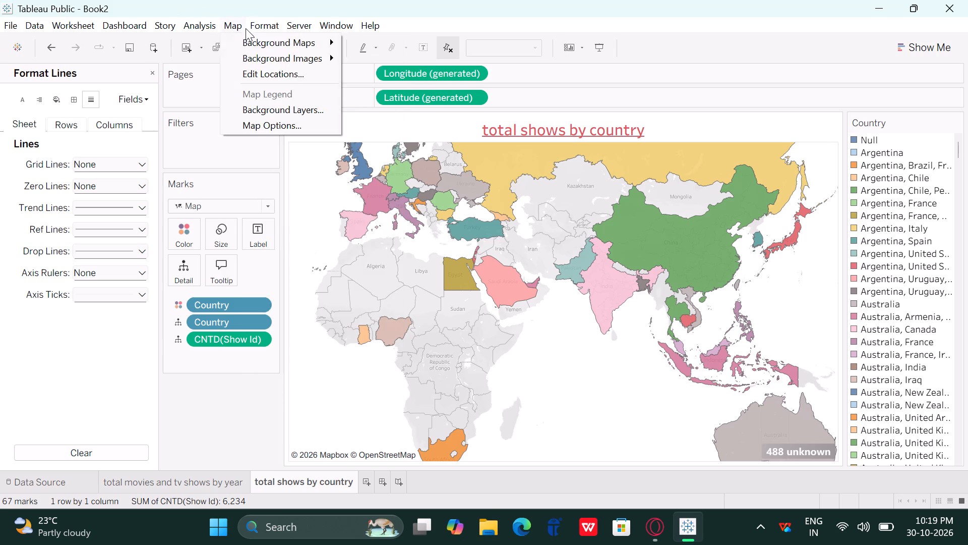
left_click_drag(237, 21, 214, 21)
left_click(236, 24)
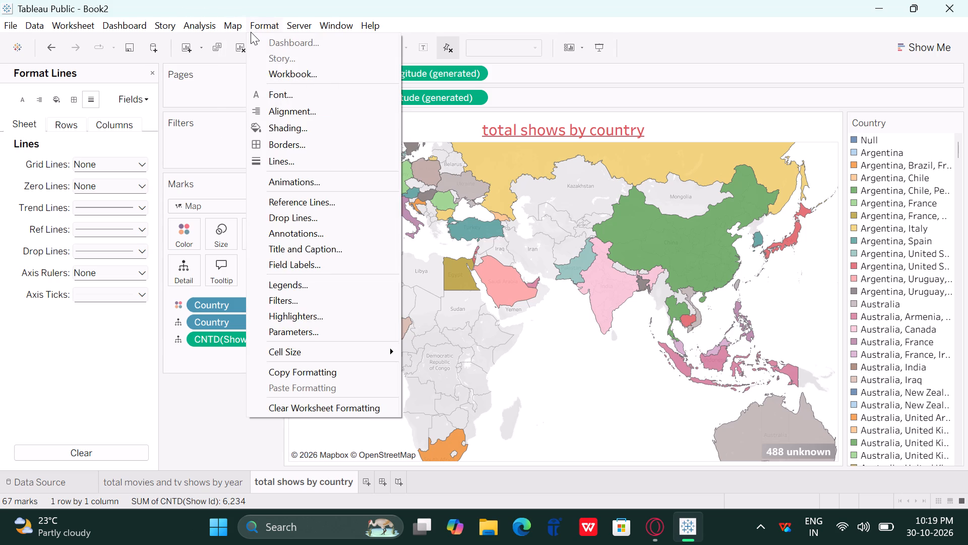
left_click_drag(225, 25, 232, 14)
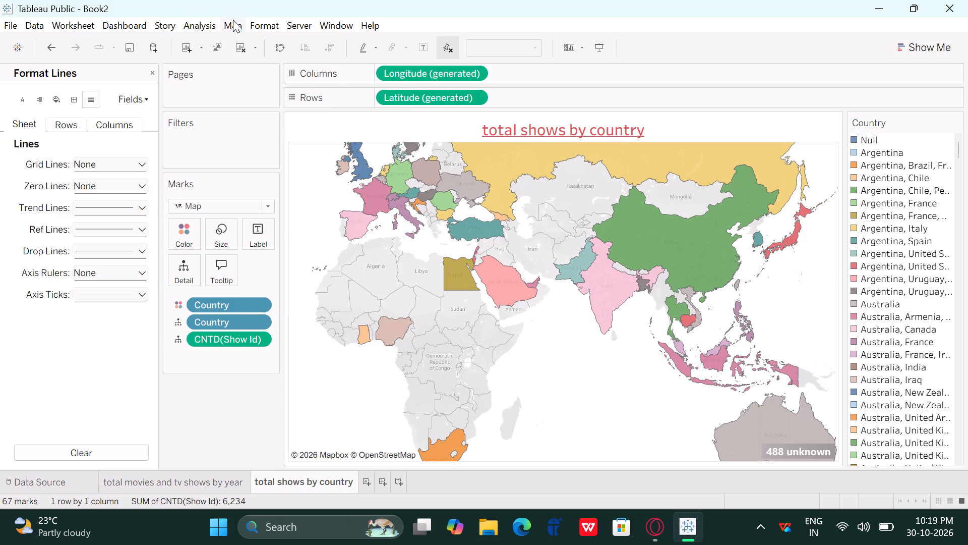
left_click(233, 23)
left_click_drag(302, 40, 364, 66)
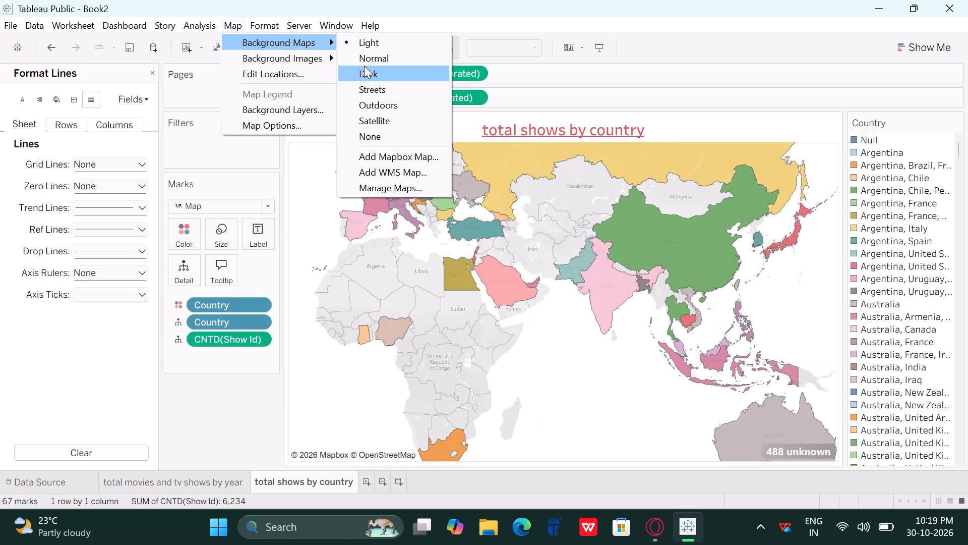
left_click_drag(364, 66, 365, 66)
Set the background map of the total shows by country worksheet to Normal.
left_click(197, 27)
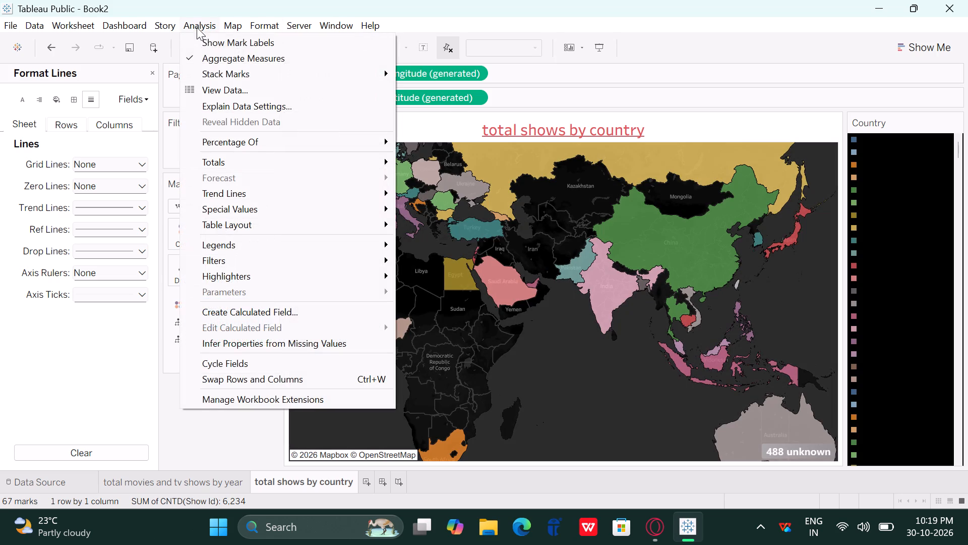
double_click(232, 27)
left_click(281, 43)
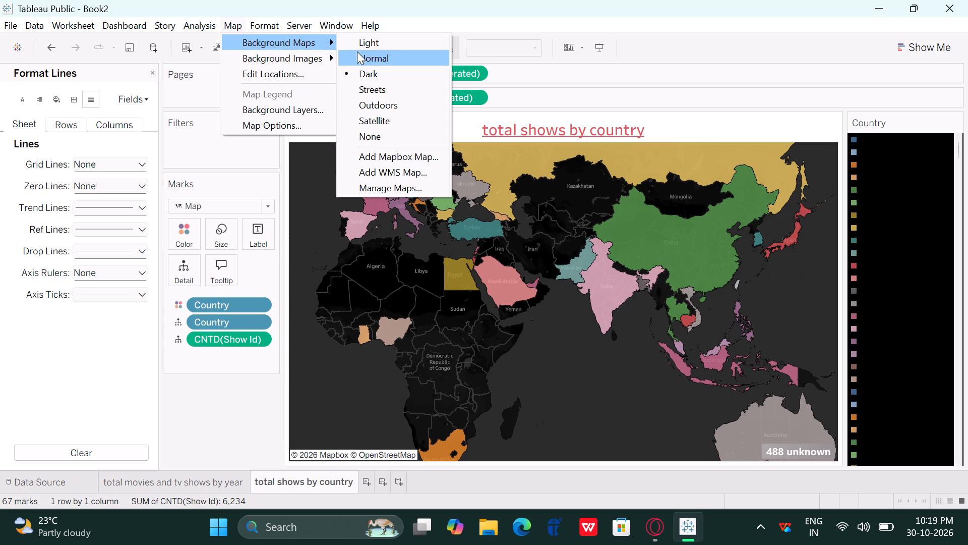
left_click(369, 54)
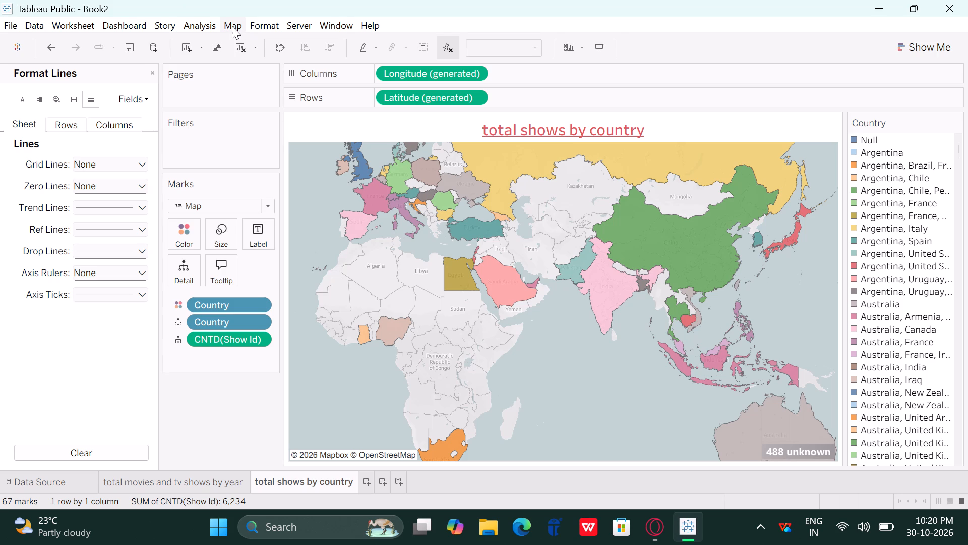
Set the background map of the total shows by country worksheet to Satellite.
left_click(232, 26)
left_click(284, 54)
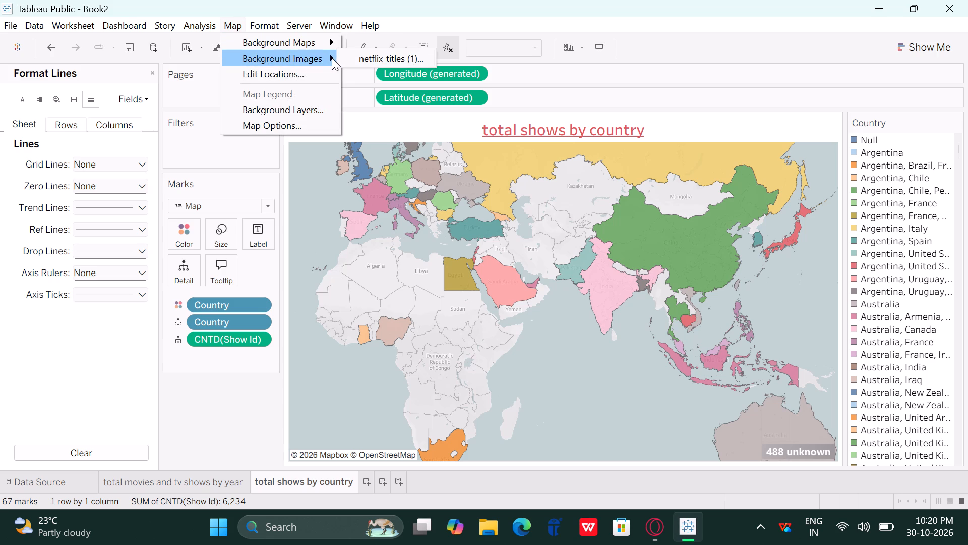
left_click(321, 44)
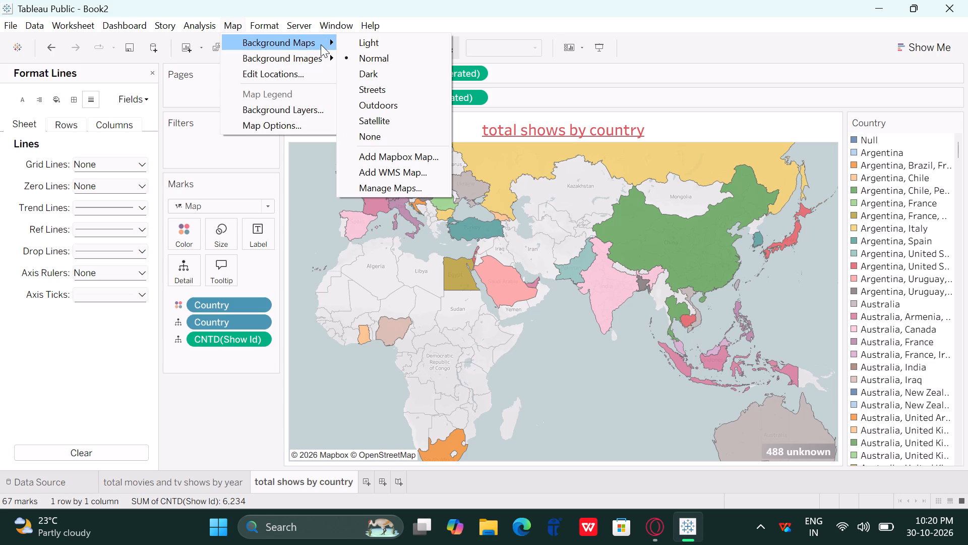
left_click(399, 118)
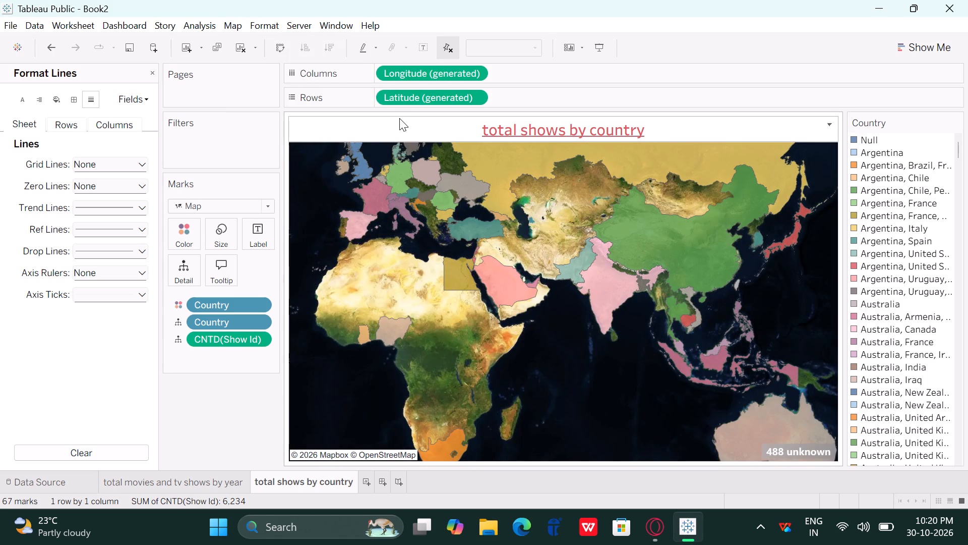
Try another built-in background map style for the total shows by country worksheet.
left_click(240, 25)
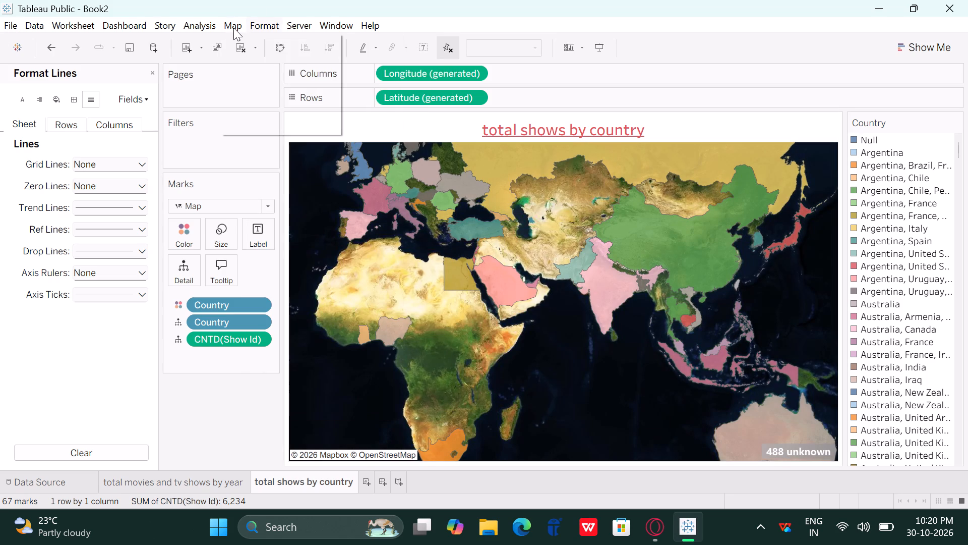
left_click(265, 40)
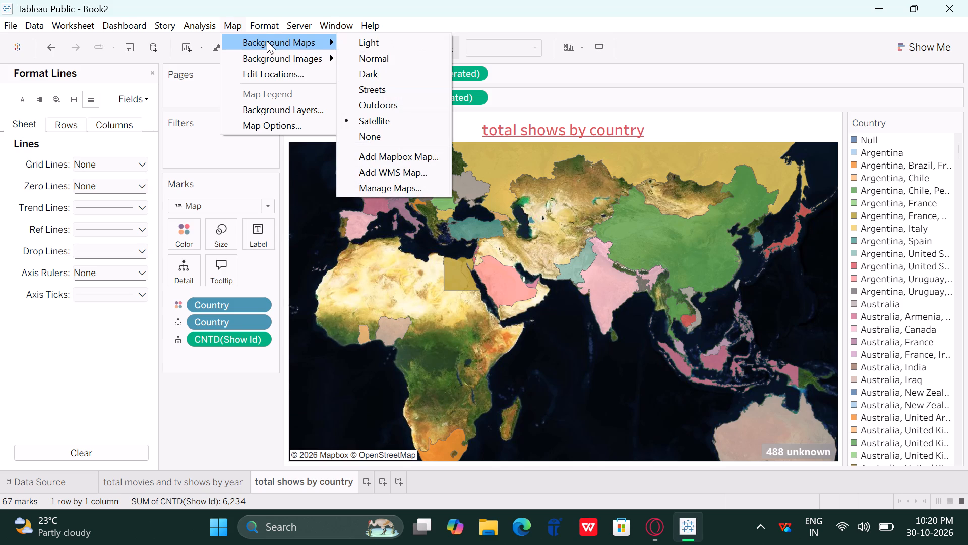
left_click(369, 97)
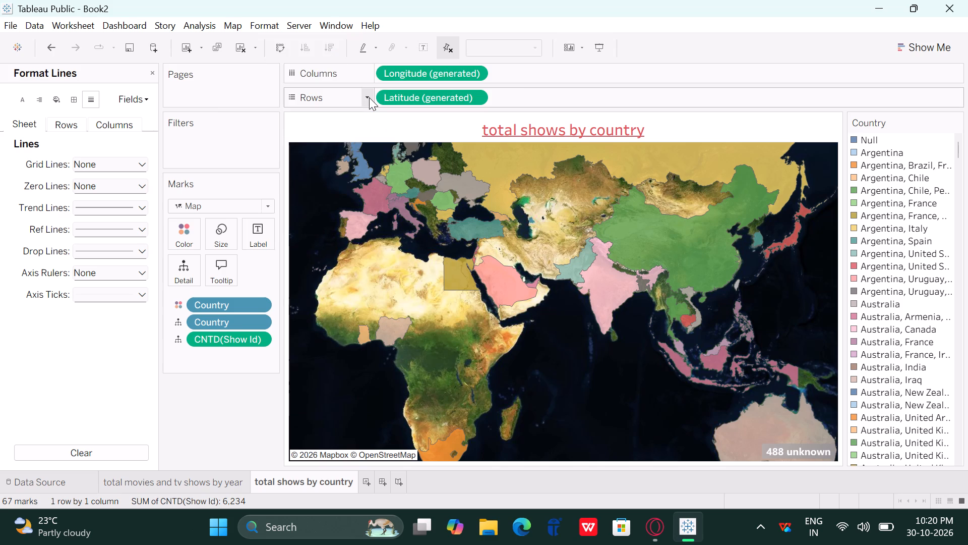
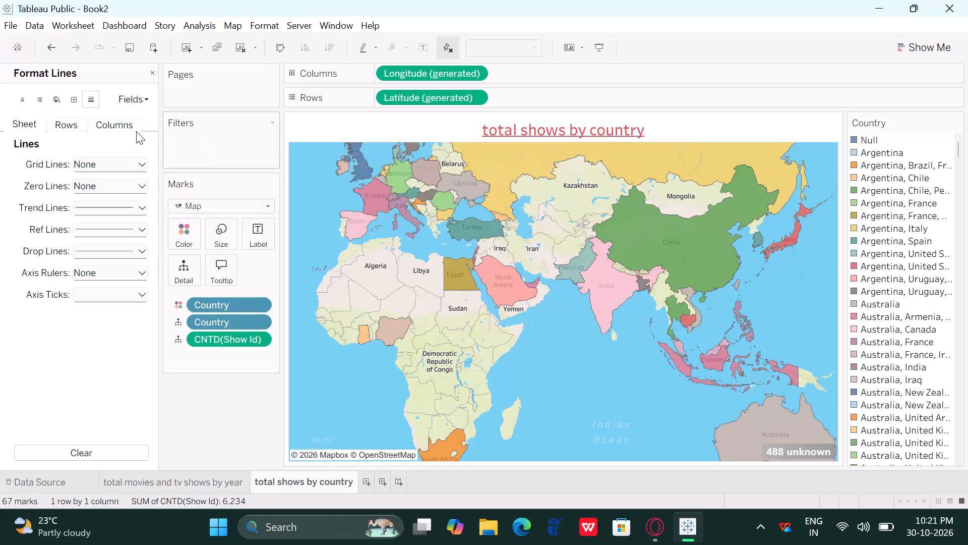
Set the default worksheet shading of the total shows by country worksheet to black.
left_click(52, 101)
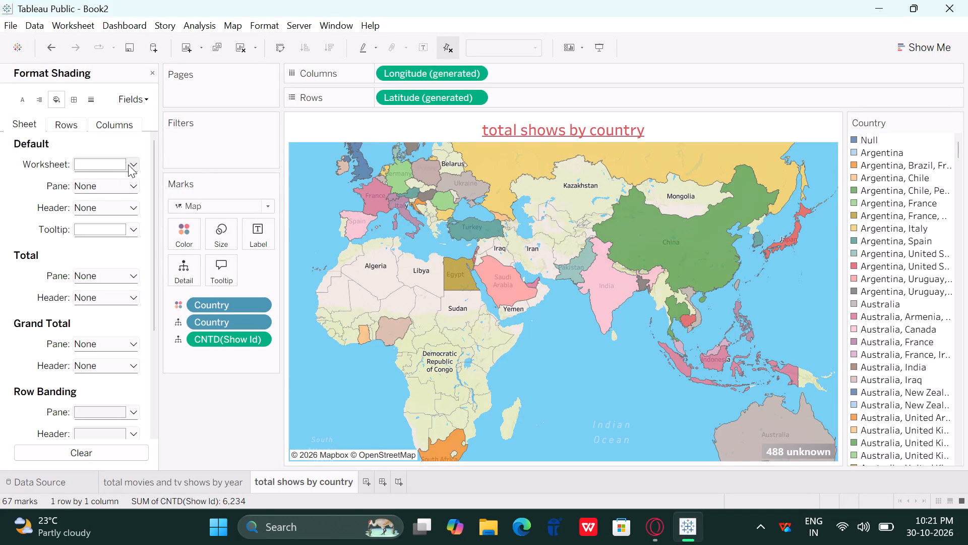
left_click(128, 164)
left_click(82, 199)
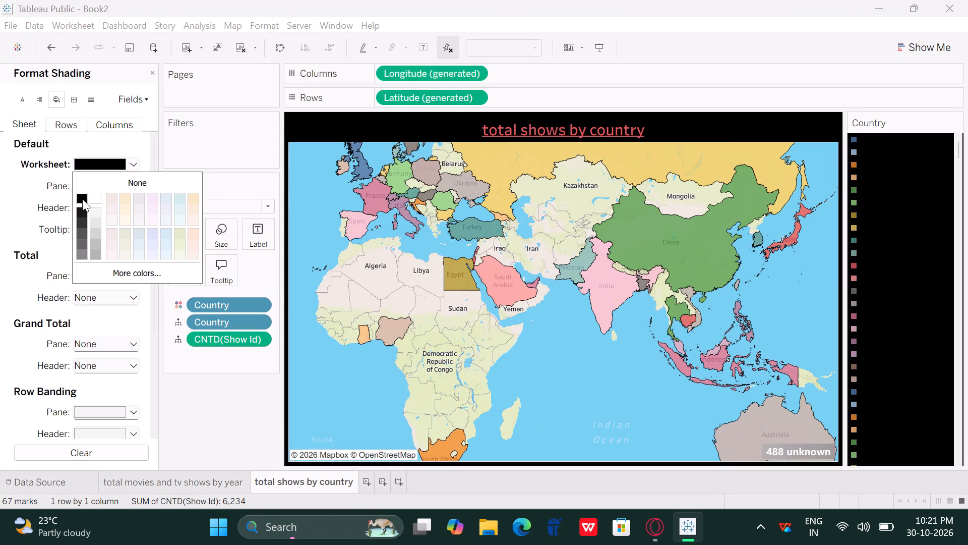
left_click(1, 228)
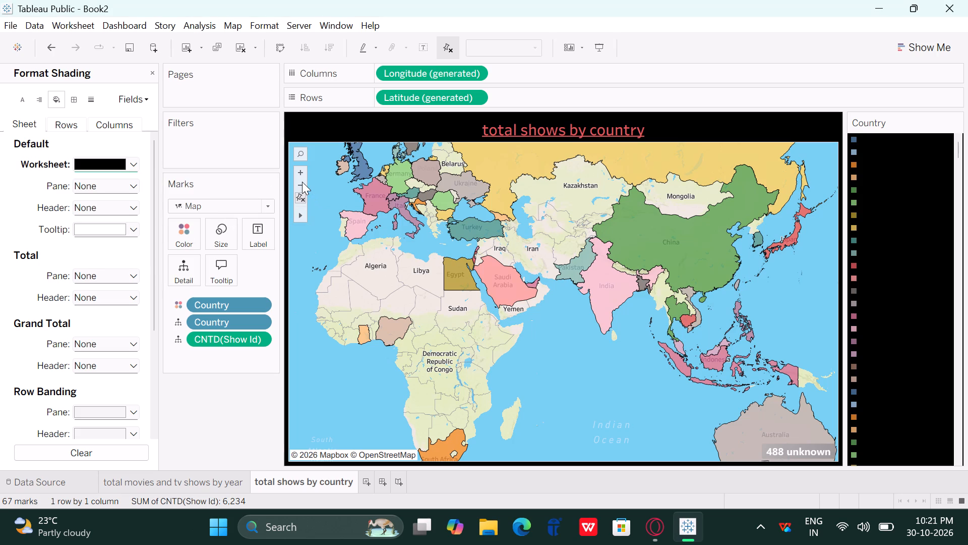
Adjust the map's zoom level so the countries from the Americas to Australia fill the worksheet pane.
left_click(298, 182)
left_click(298, 182)
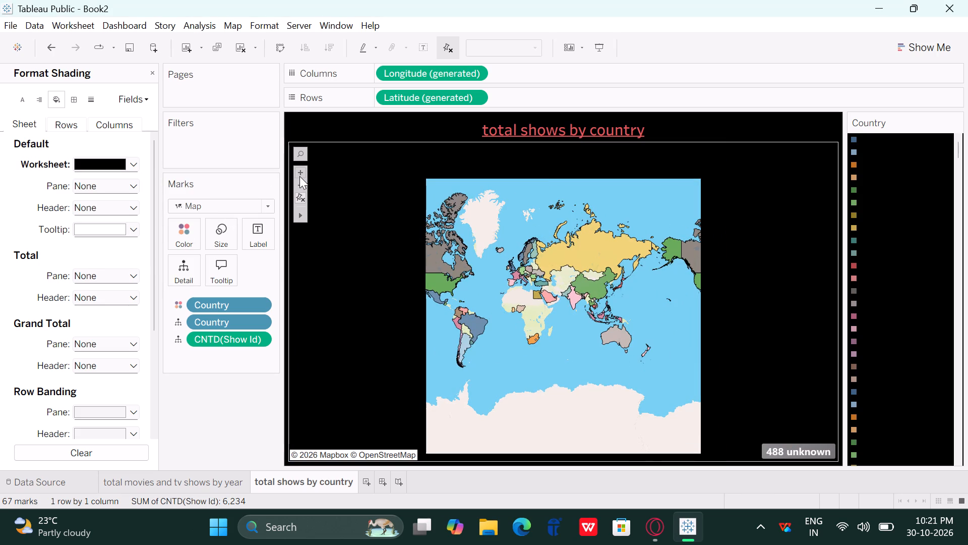
left_click(299, 172)
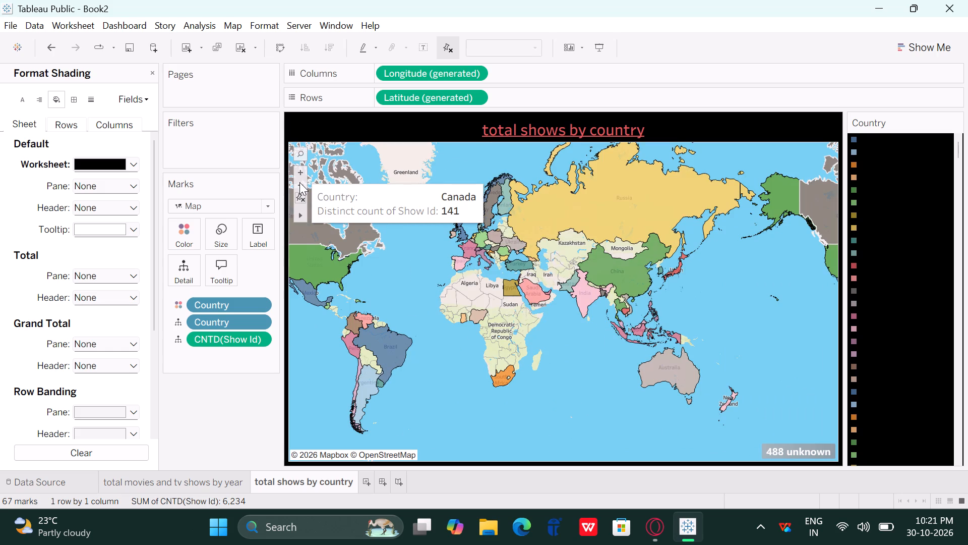
left_click(299, 183)
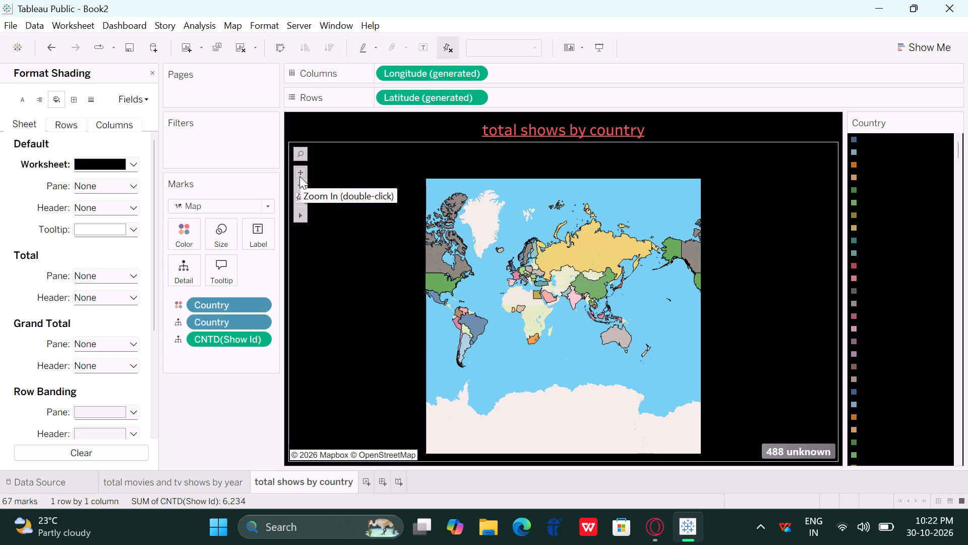
left_click(301, 167)
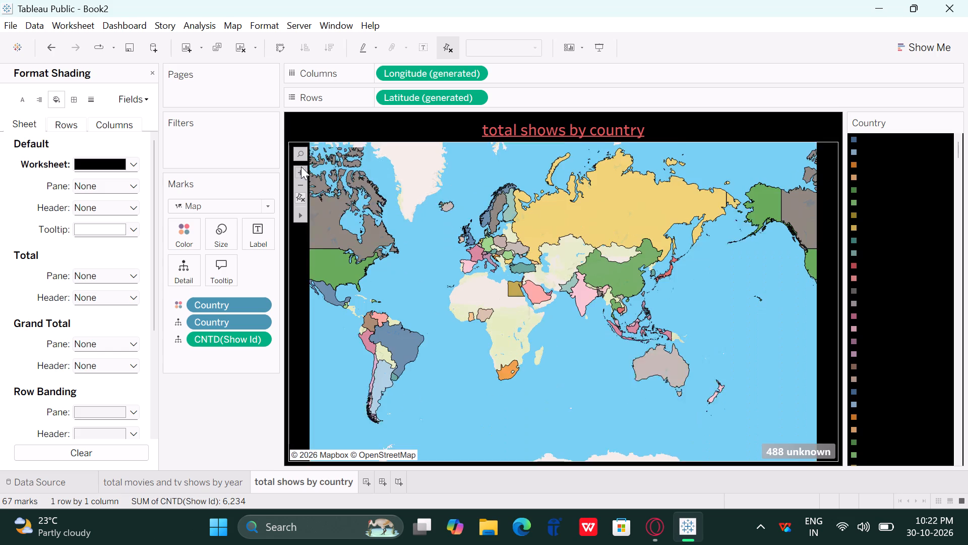
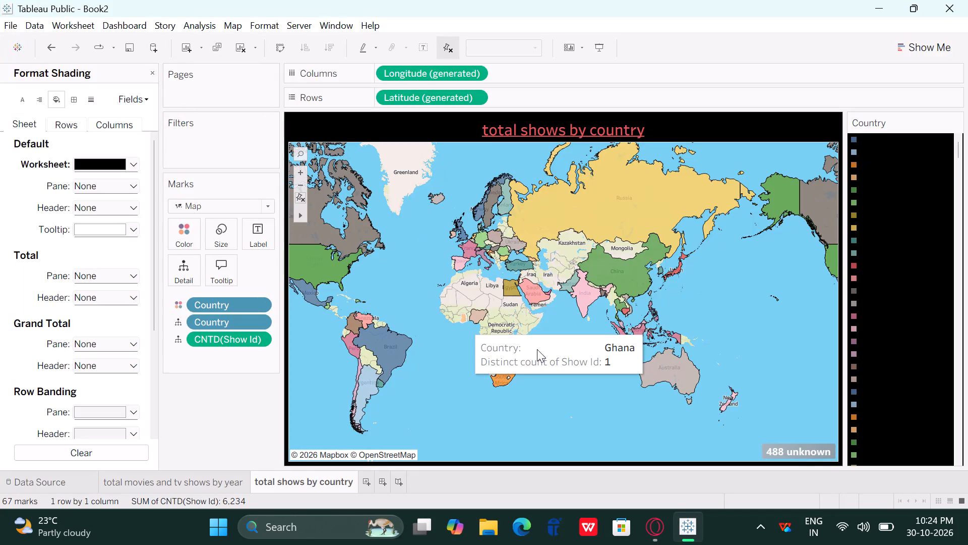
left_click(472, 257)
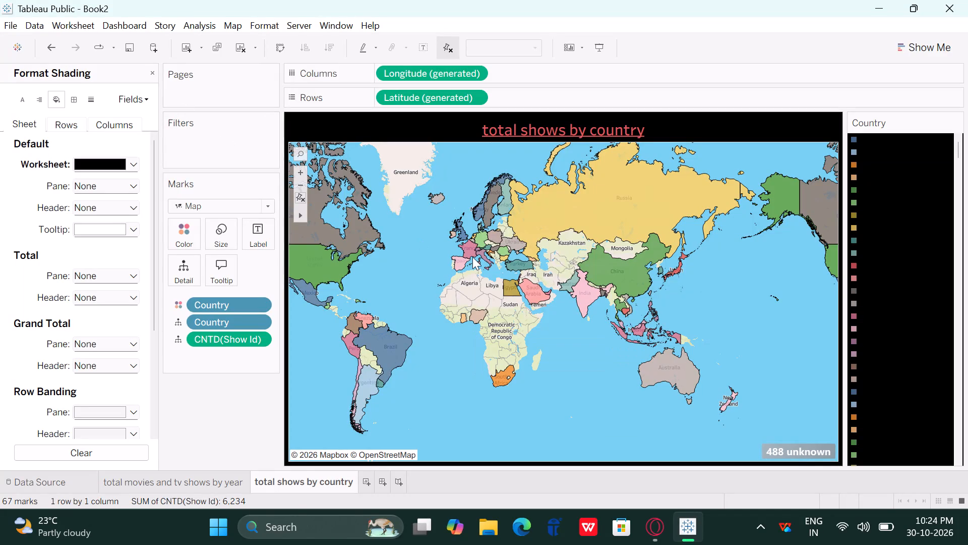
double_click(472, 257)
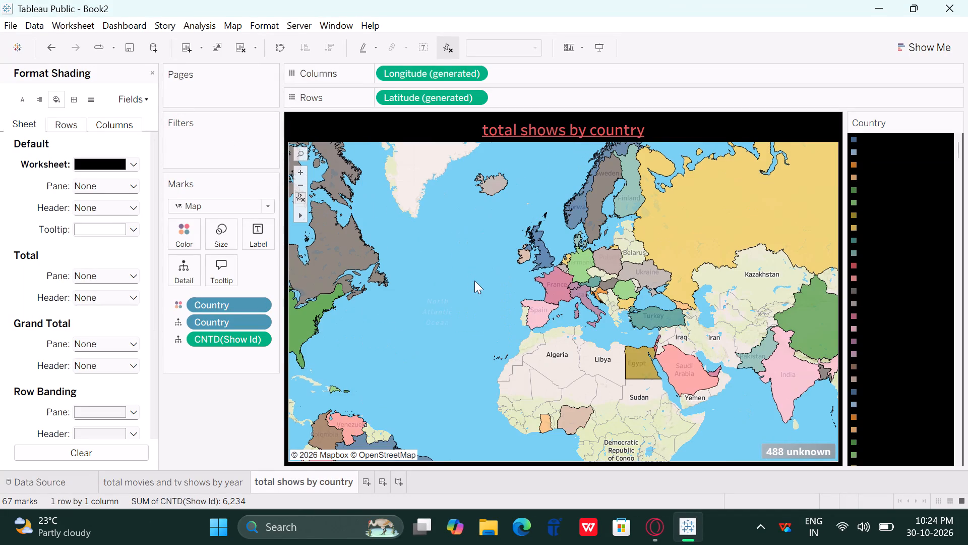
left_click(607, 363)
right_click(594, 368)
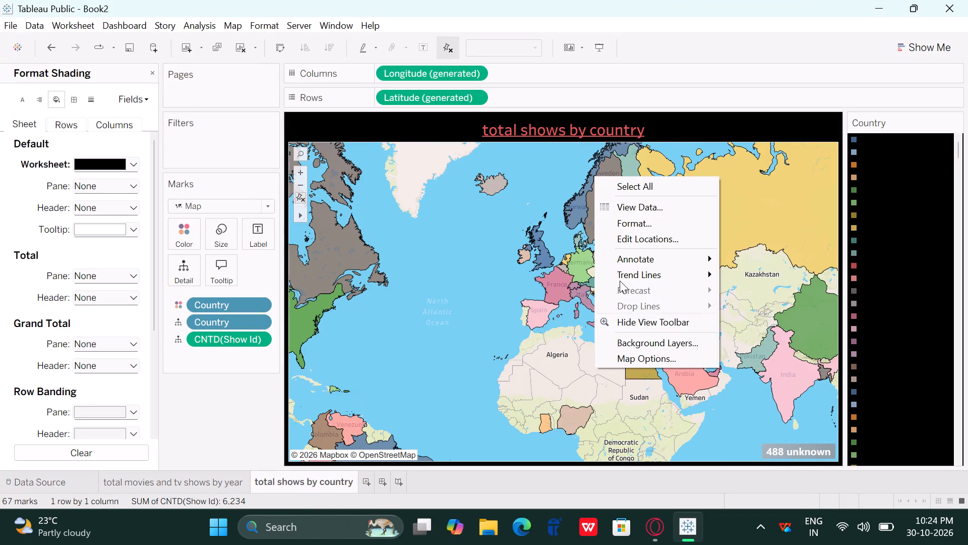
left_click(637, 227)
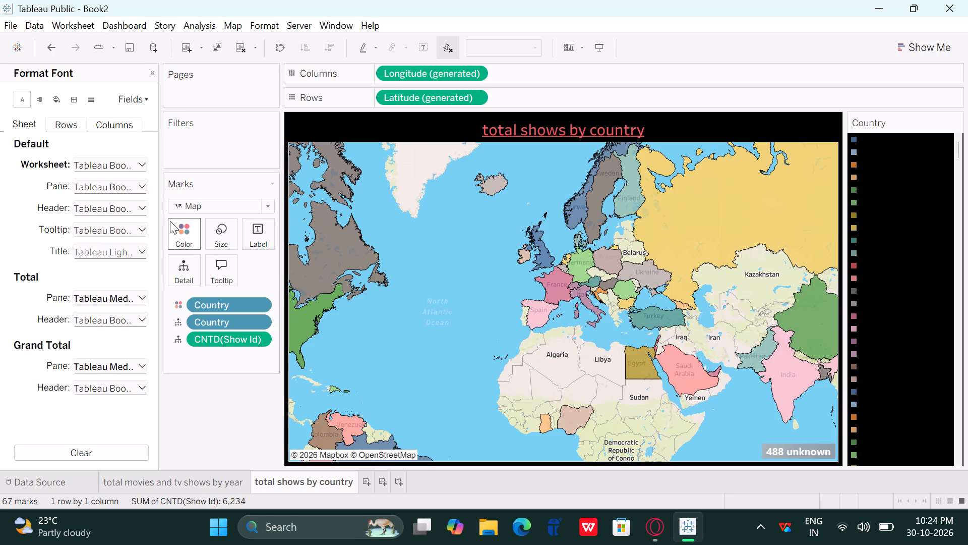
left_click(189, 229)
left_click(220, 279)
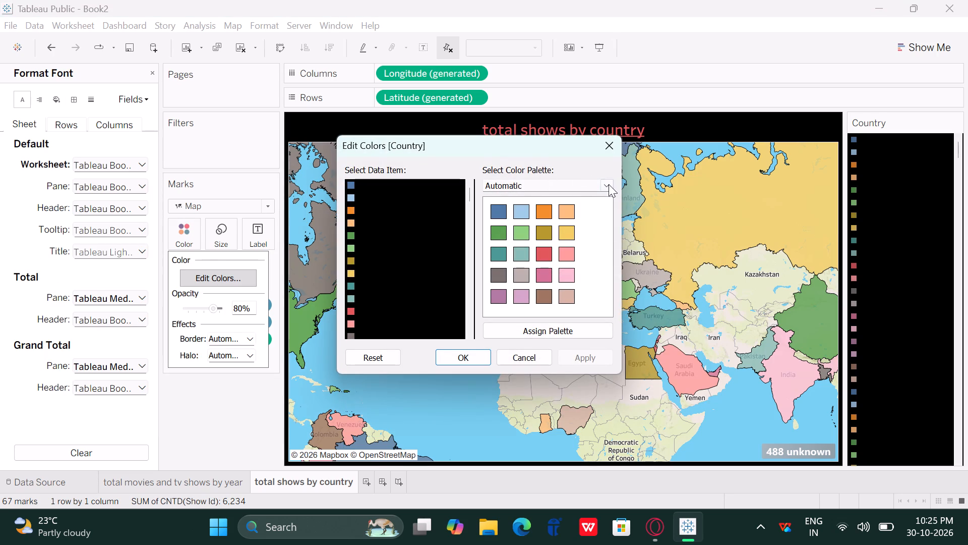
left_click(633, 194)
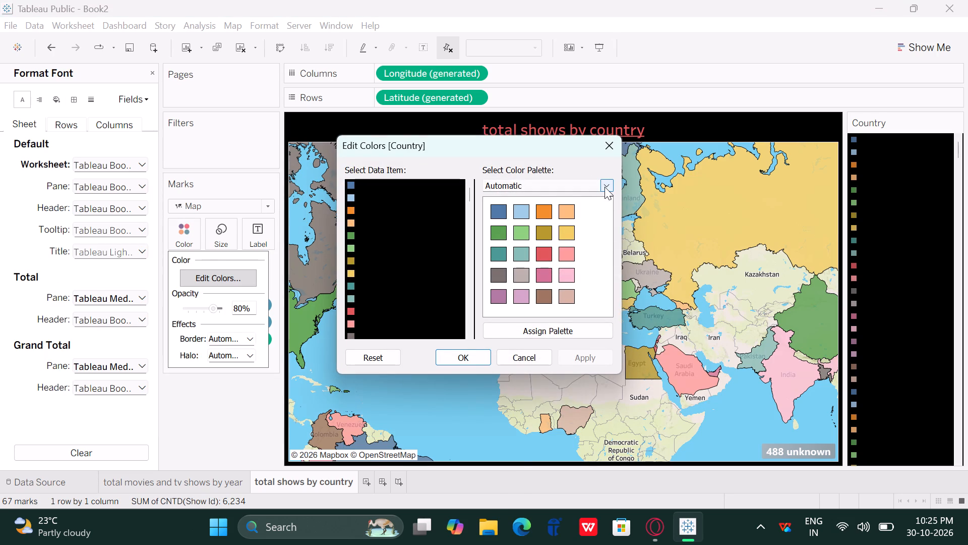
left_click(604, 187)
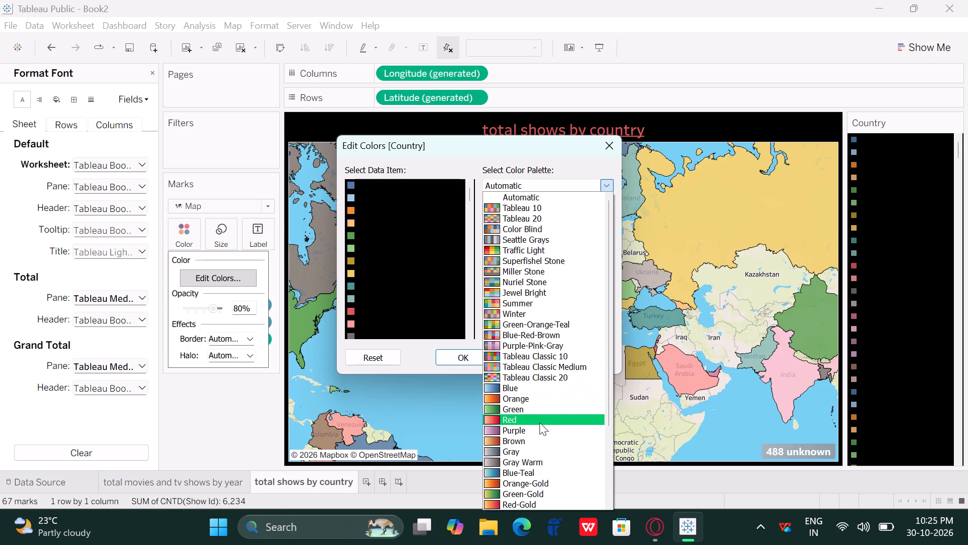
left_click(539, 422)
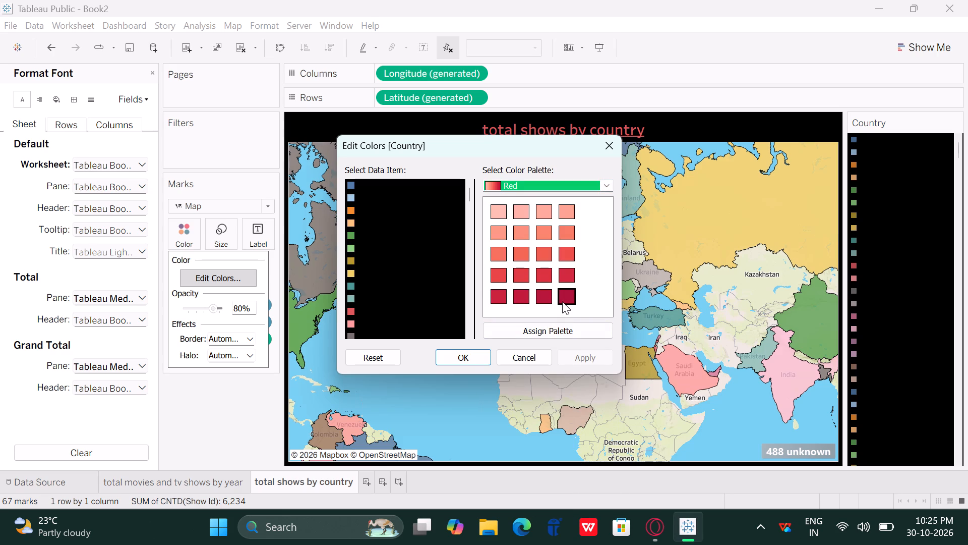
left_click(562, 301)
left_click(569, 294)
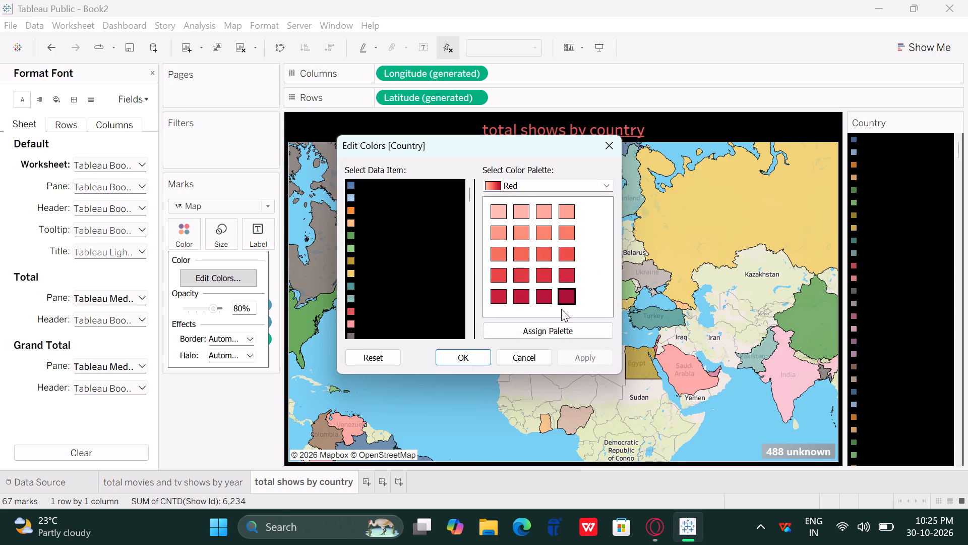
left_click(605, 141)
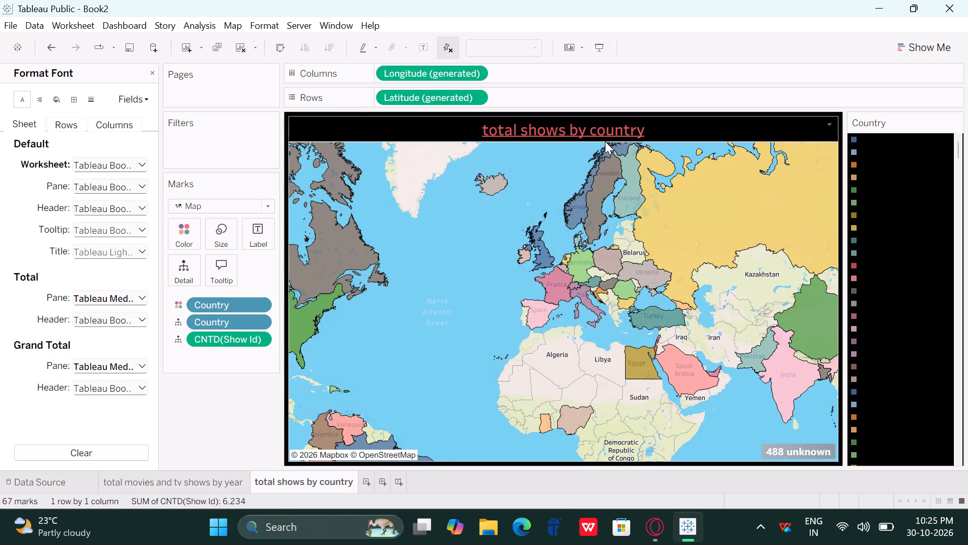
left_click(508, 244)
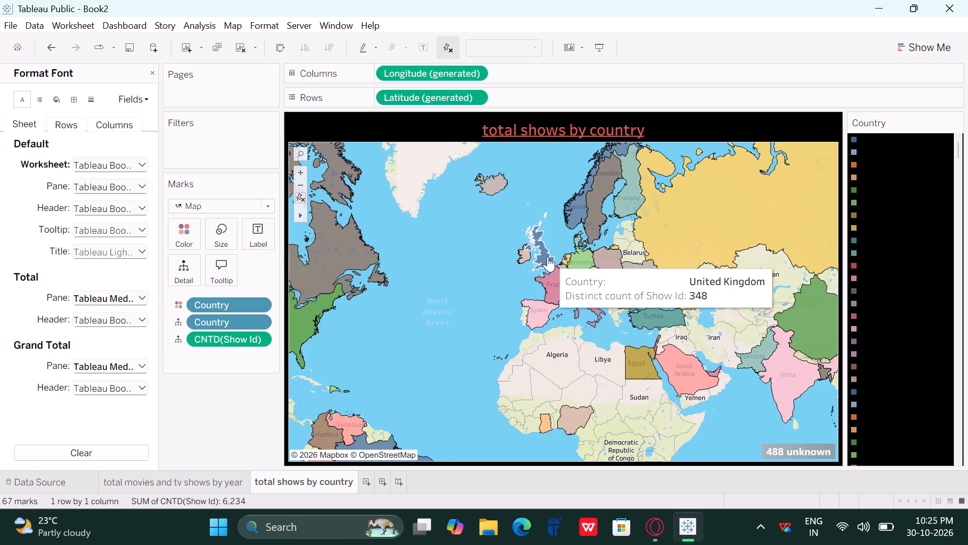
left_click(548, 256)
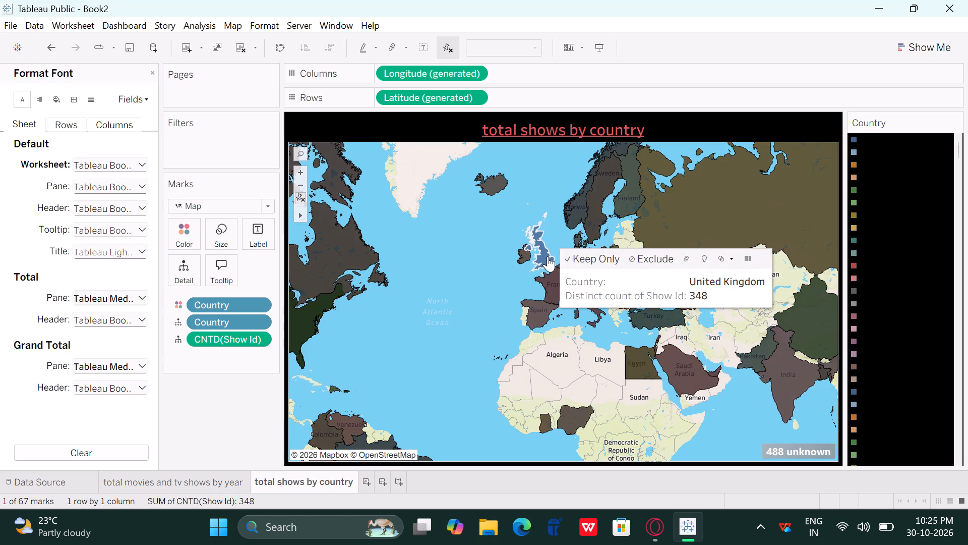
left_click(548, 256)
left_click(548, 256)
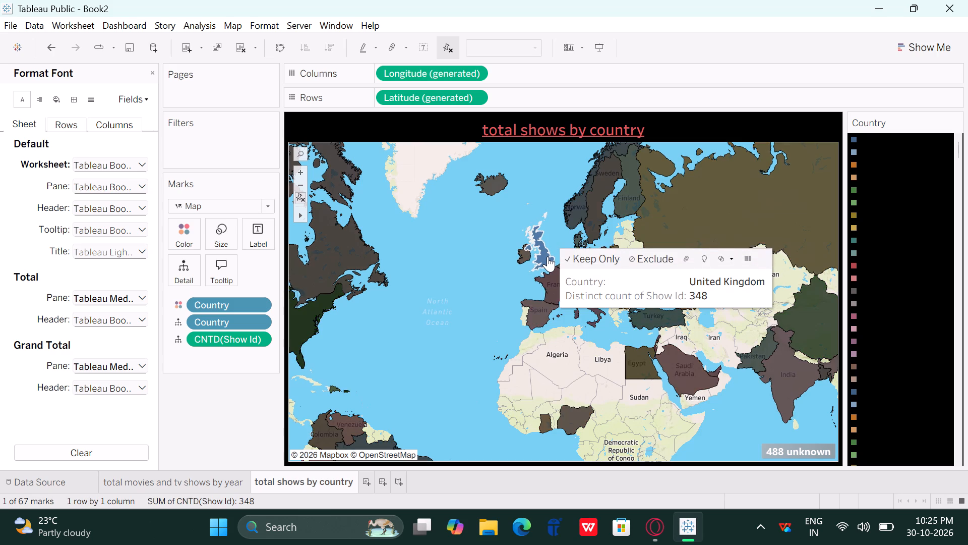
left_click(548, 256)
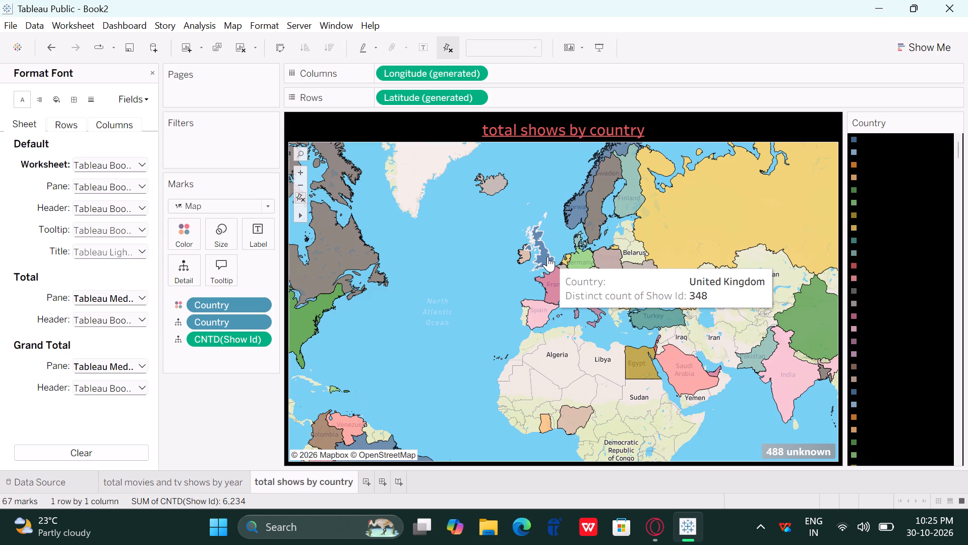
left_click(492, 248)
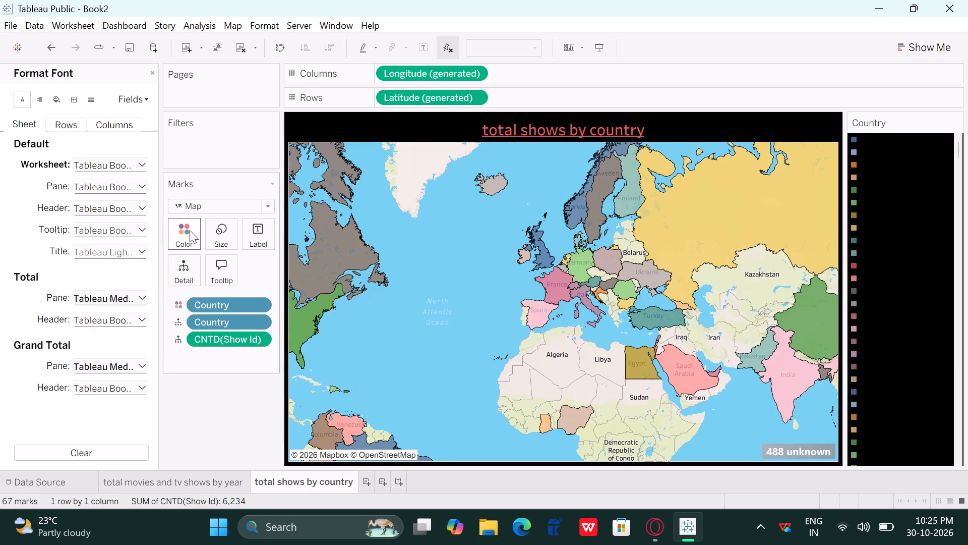
Assign the Red color palette to the Country field on the total shows by country map and apply it.
left_click(189, 229)
left_click(236, 279)
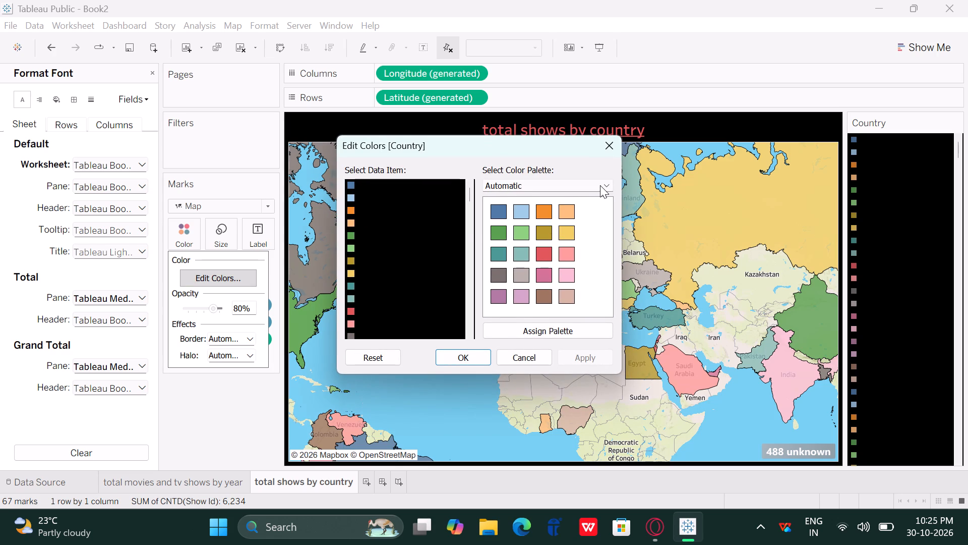
left_click(600, 185)
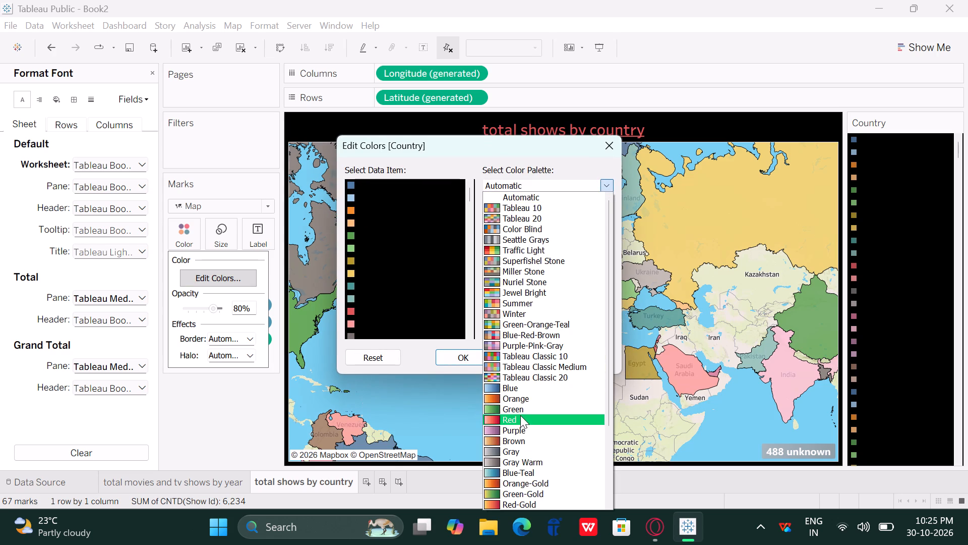
left_click(519, 416)
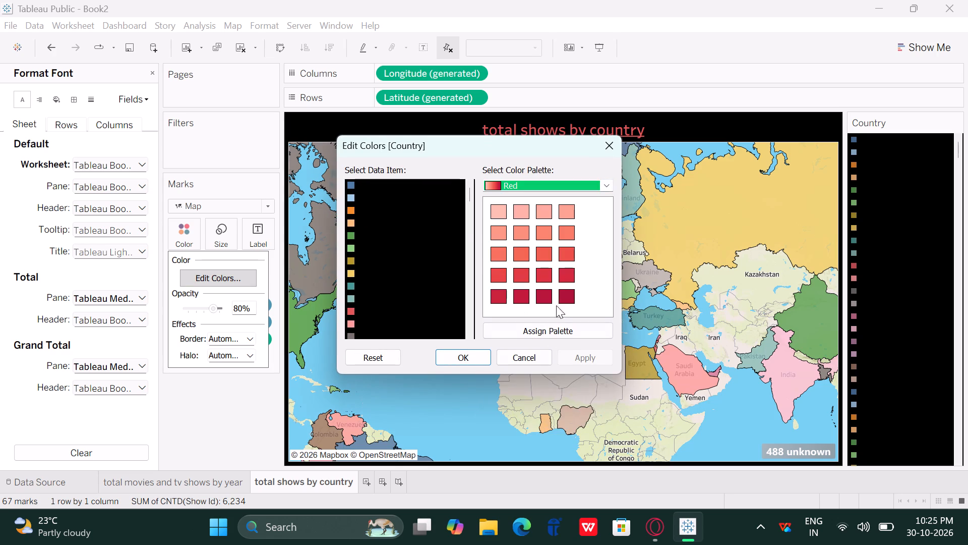
double_click(543, 248)
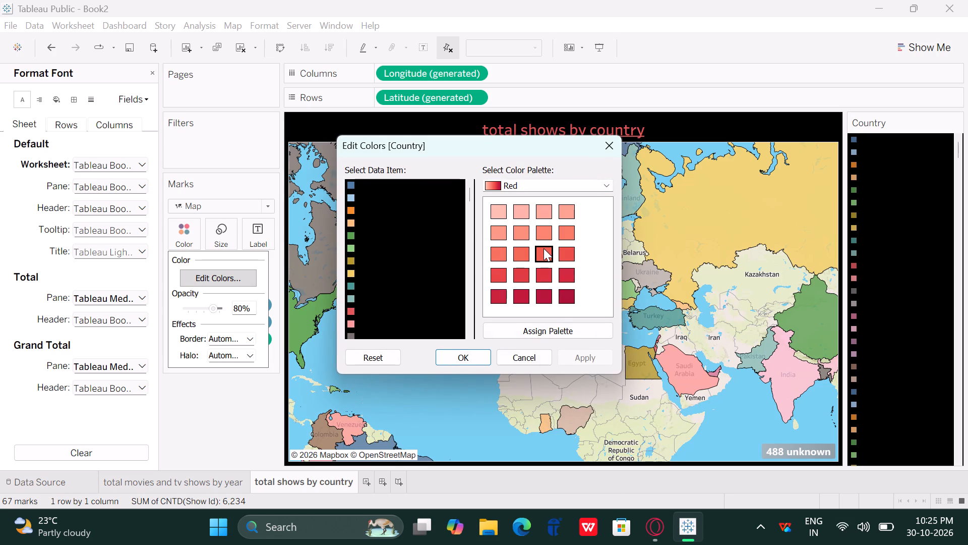
left_click(542, 329)
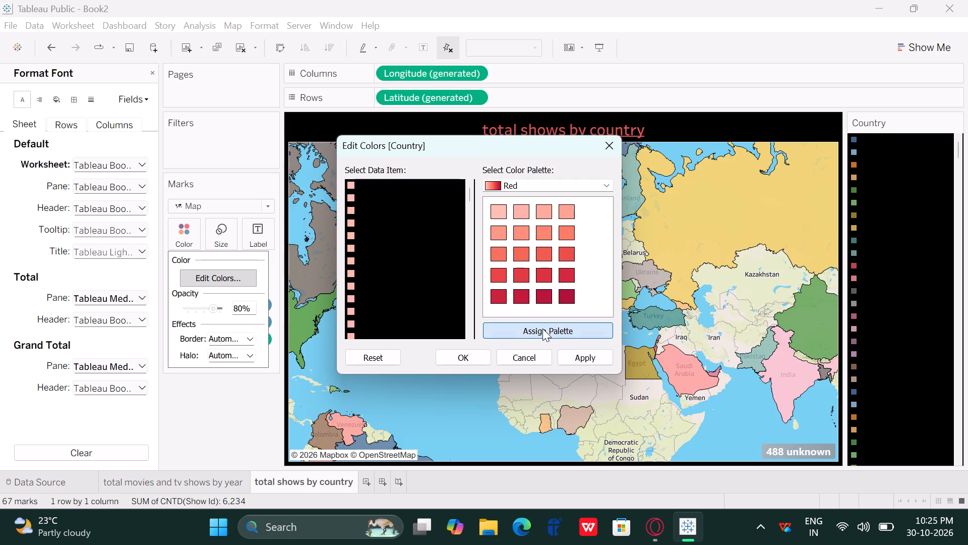
left_click(582, 351)
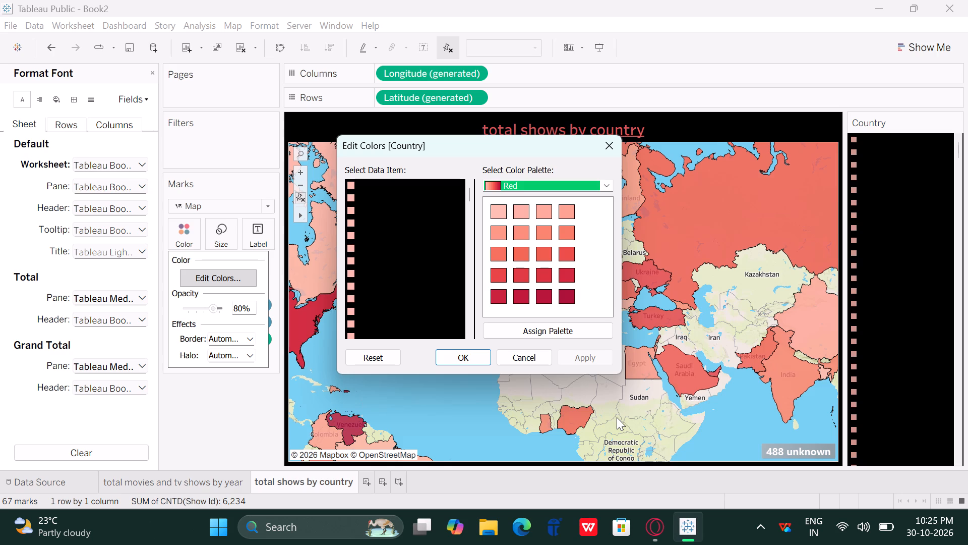
left_click(767, 322)
left_click(478, 359)
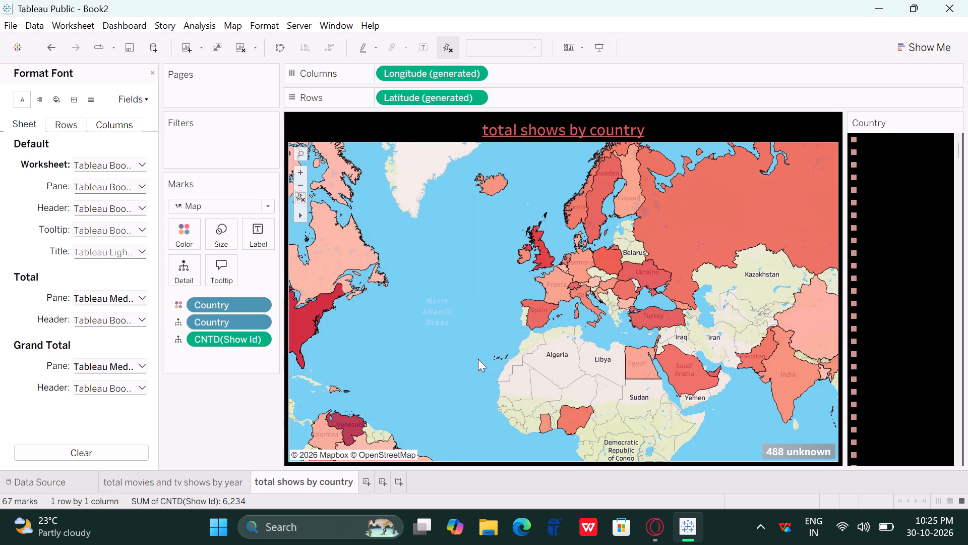
Examine the recoloured map around India and Saudi Arabia, ending with Europe, Africa and South Asia in view.
double_click(784, 369)
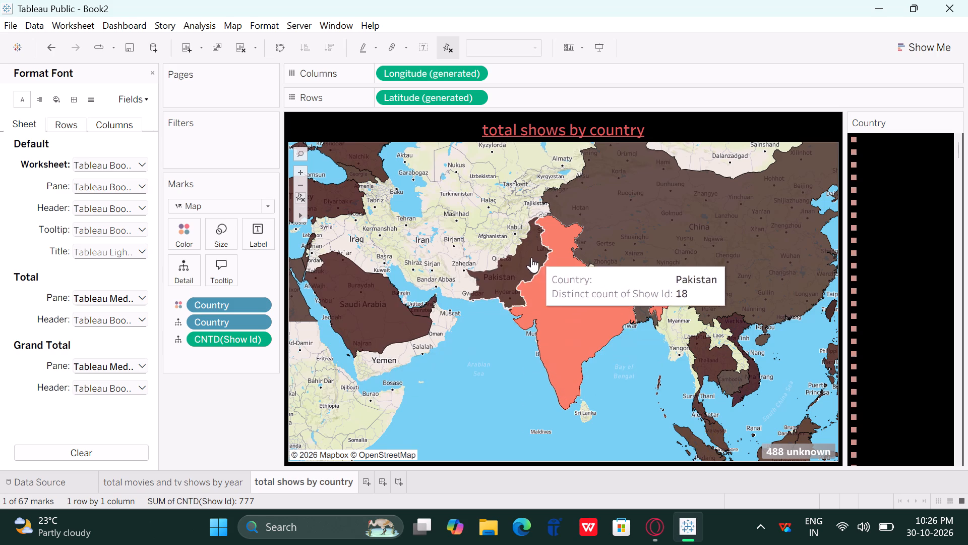
double_click(452, 372)
left_click(452, 372)
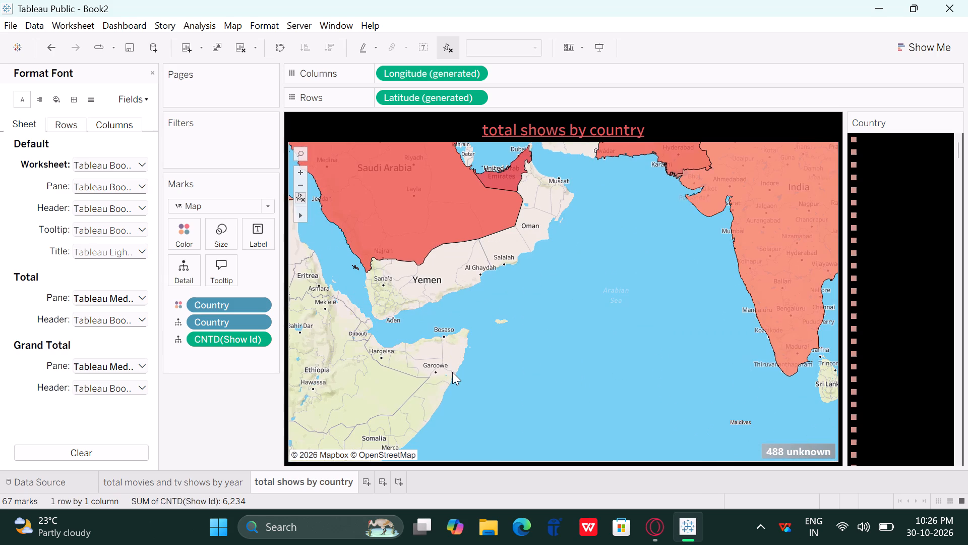
scroll(302, 165, "down", 4, "ctrl")
left_click(302, 165)
scroll(302, 165, "down", 5, "ctrl")
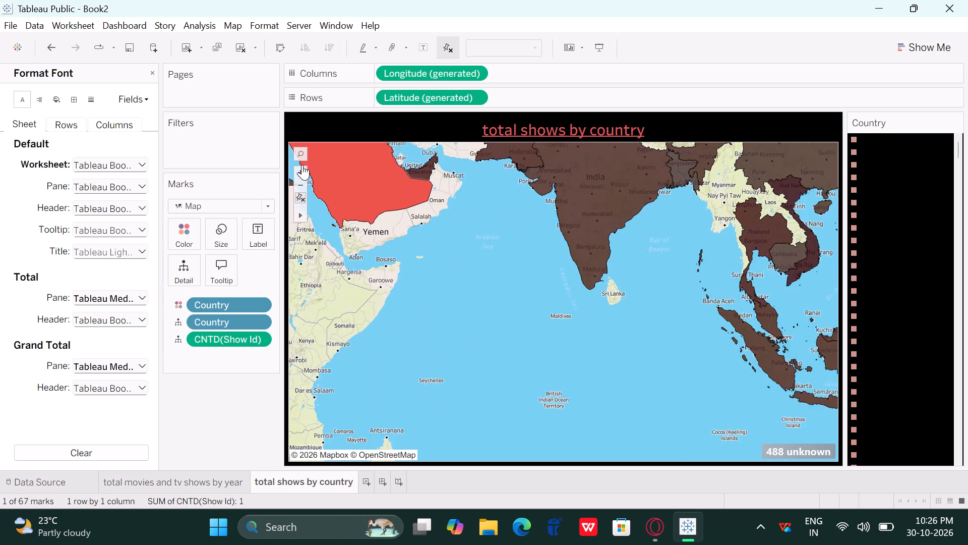
scroll(302, 165, "down", 3, "ctrl")
scroll(302, 165, "up", 1)
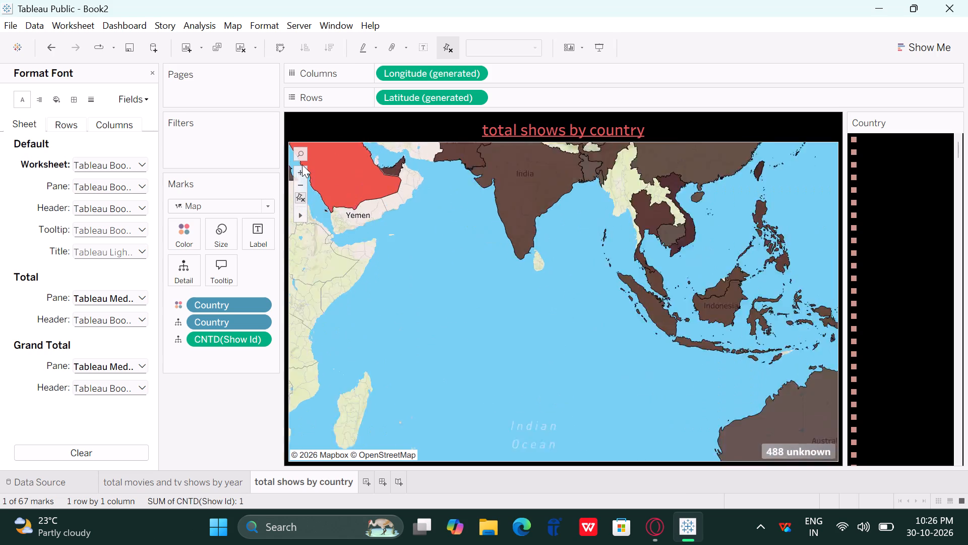
scroll(302, 165, "up", 3)
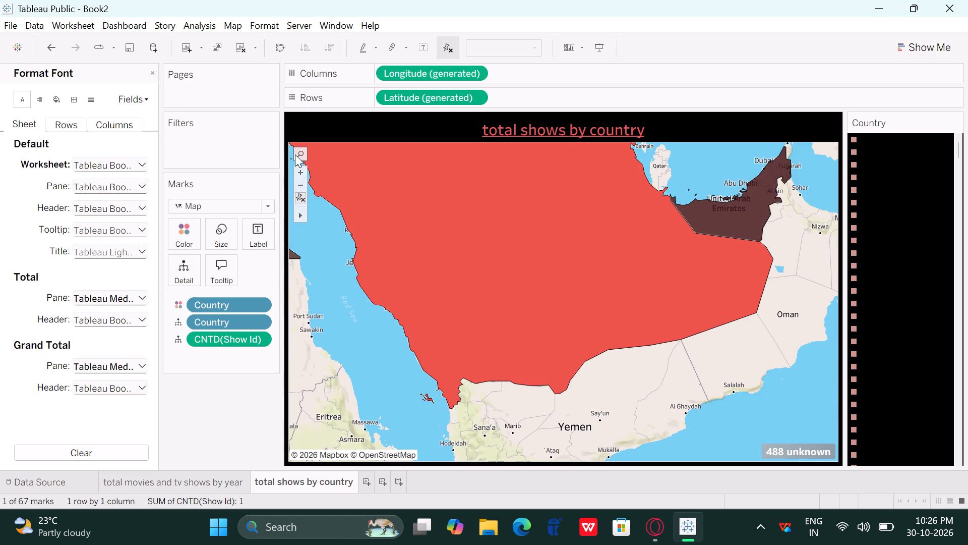
left_click(299, 173)
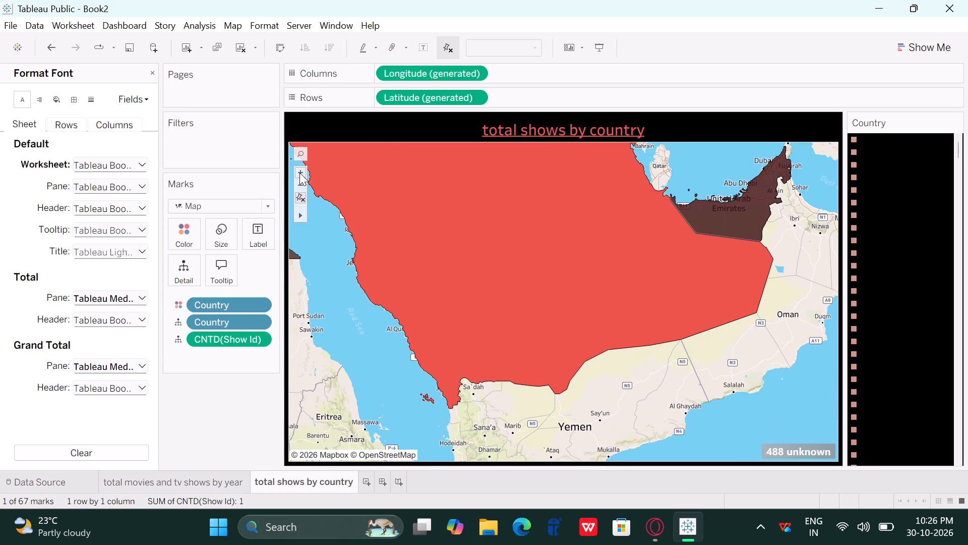
left_click(299, 173)
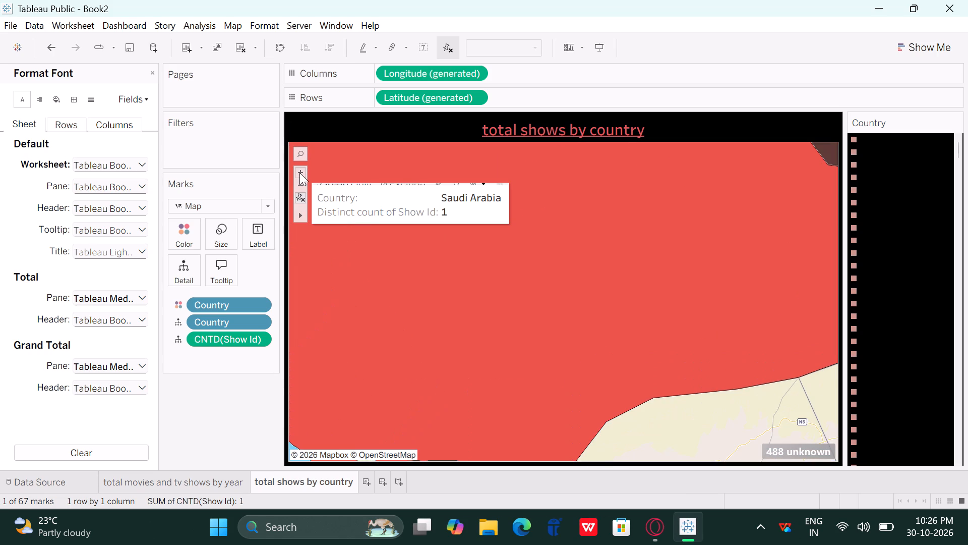
left_click(298, 185)
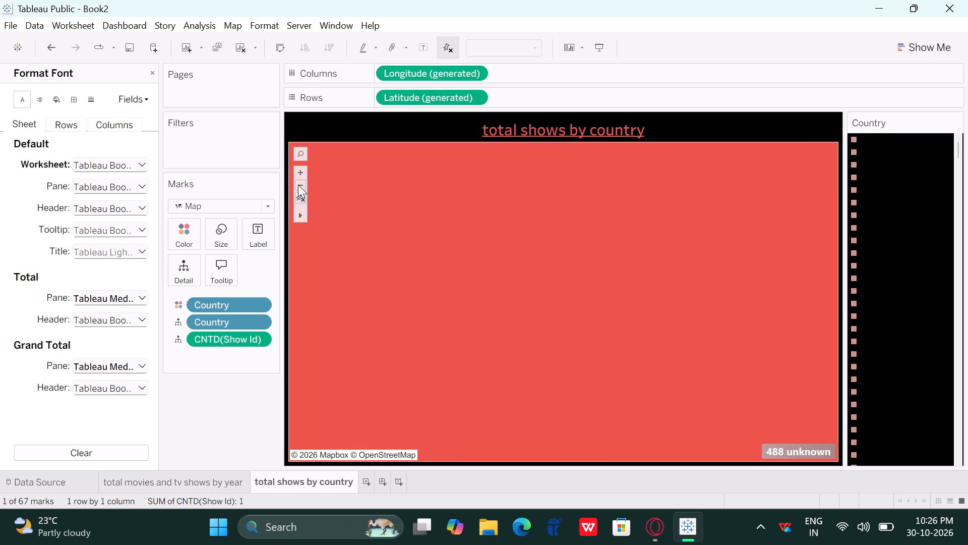
left_click(298, 185)
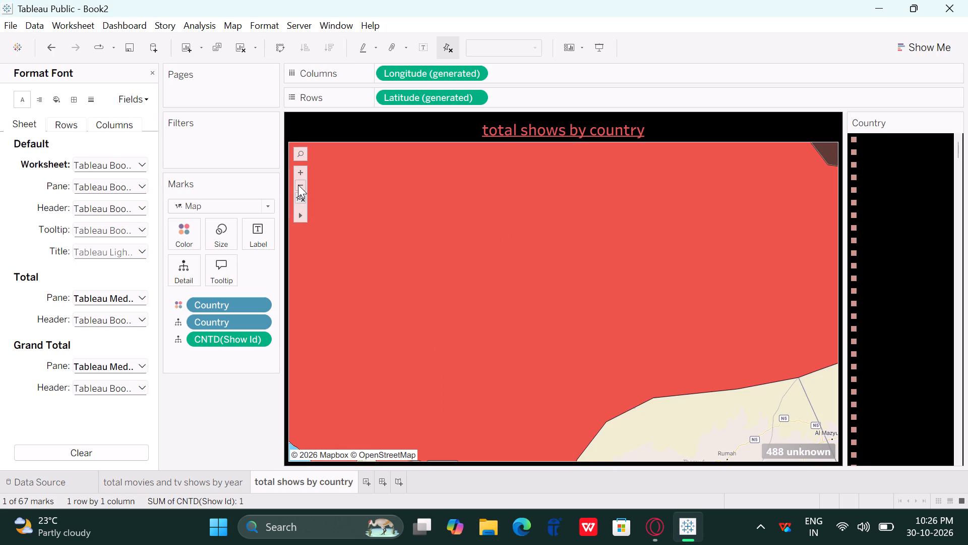
left_click(298, 185)
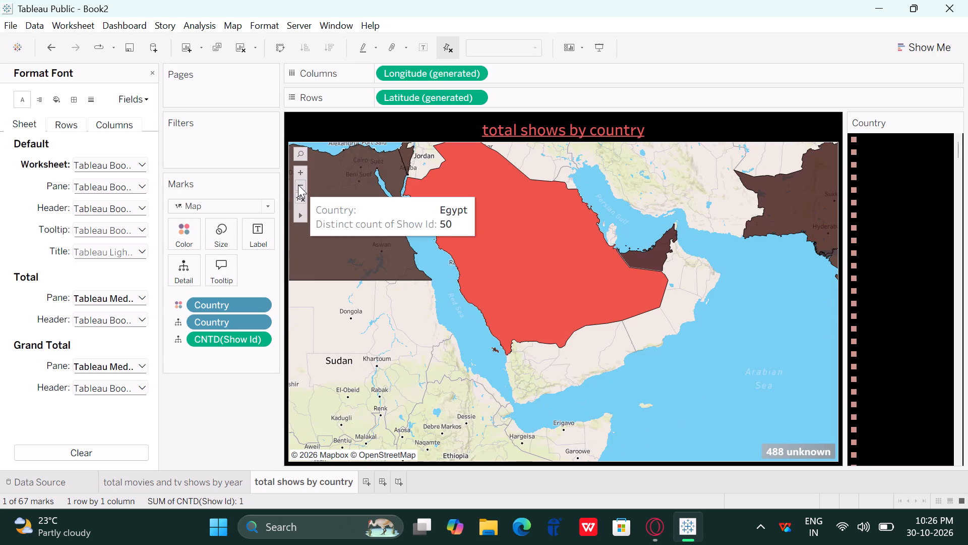
left_click(298, 185)
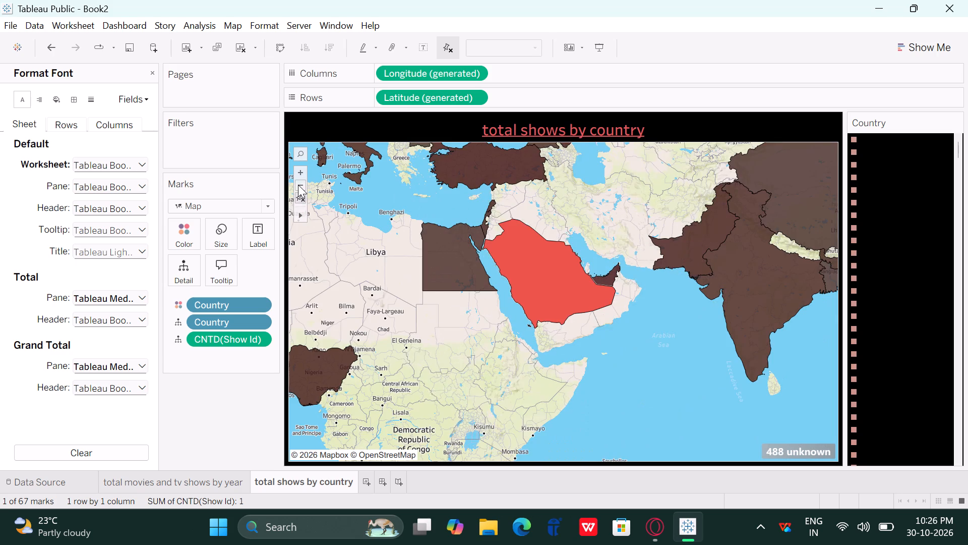
left_click(298, 185)
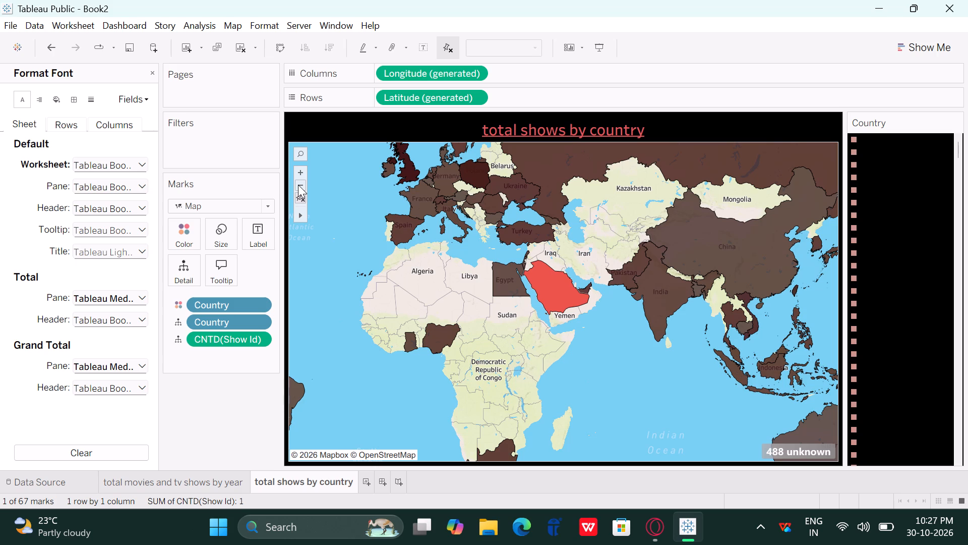
Switch to the total movies and tv shows by year worksheet.
left_click(209, 485)
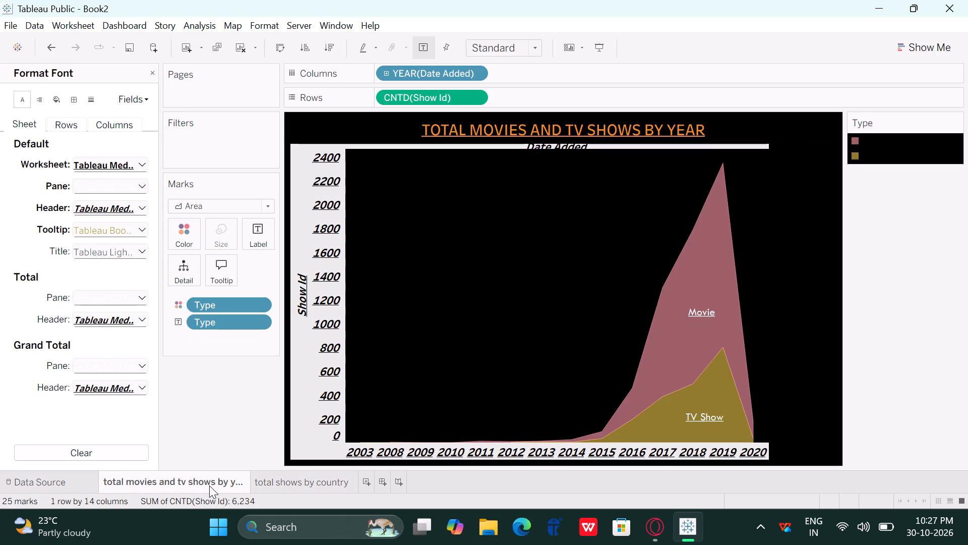
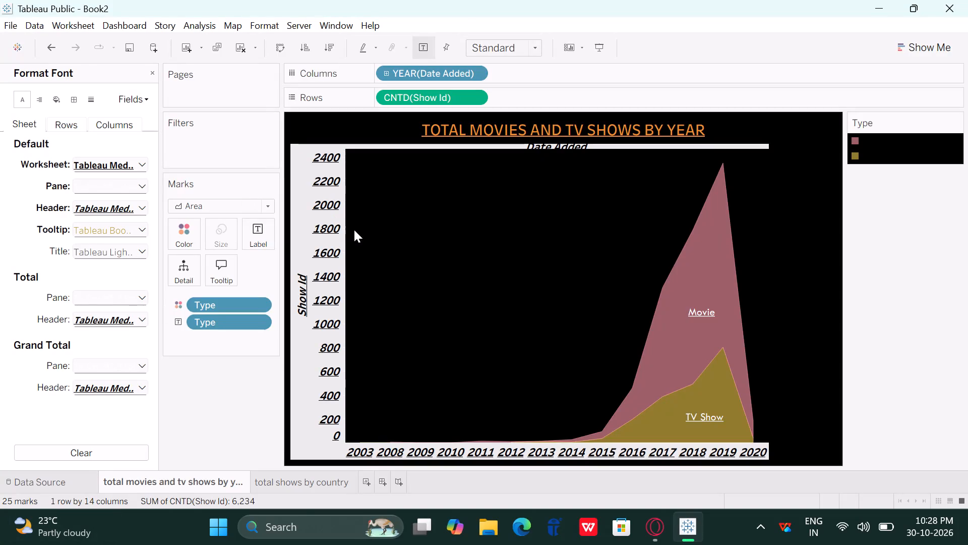
Assign the Red color palette to the Type field on the area chart and apply it.
left_click(470, 263)
right_click(470, 263)
left_click(522, 305)
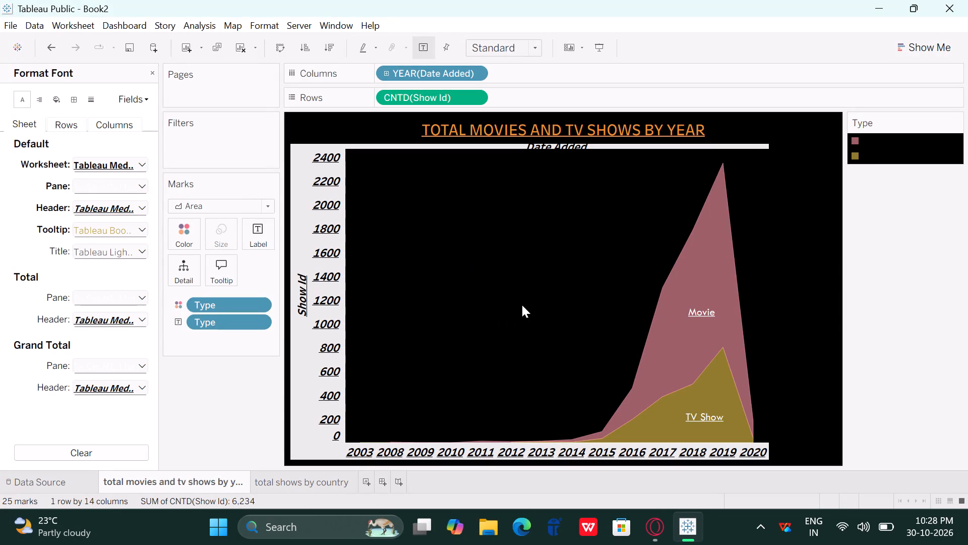
left_click(188, 237)
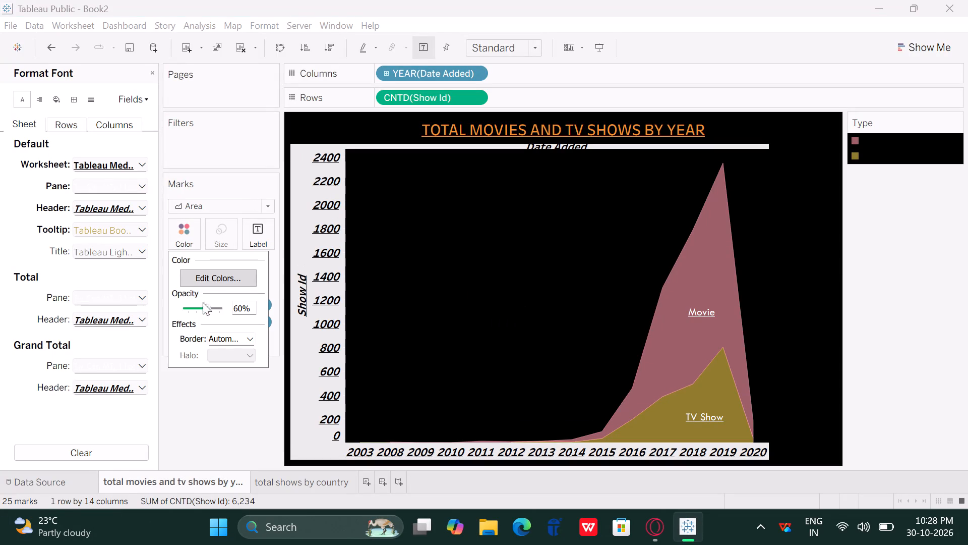
left_click(221, 277)
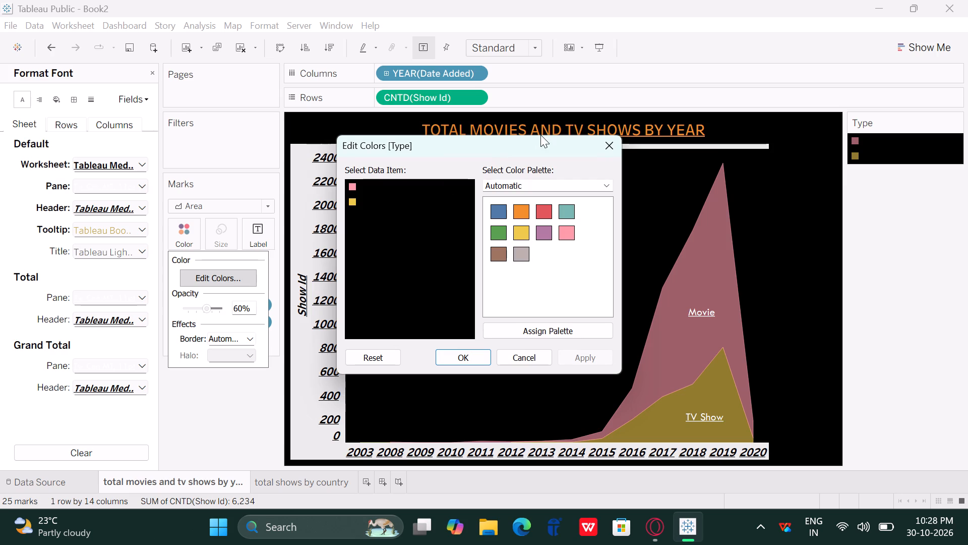
left_click_drag(612, 193, 610, 182)
left_click(610, 182)
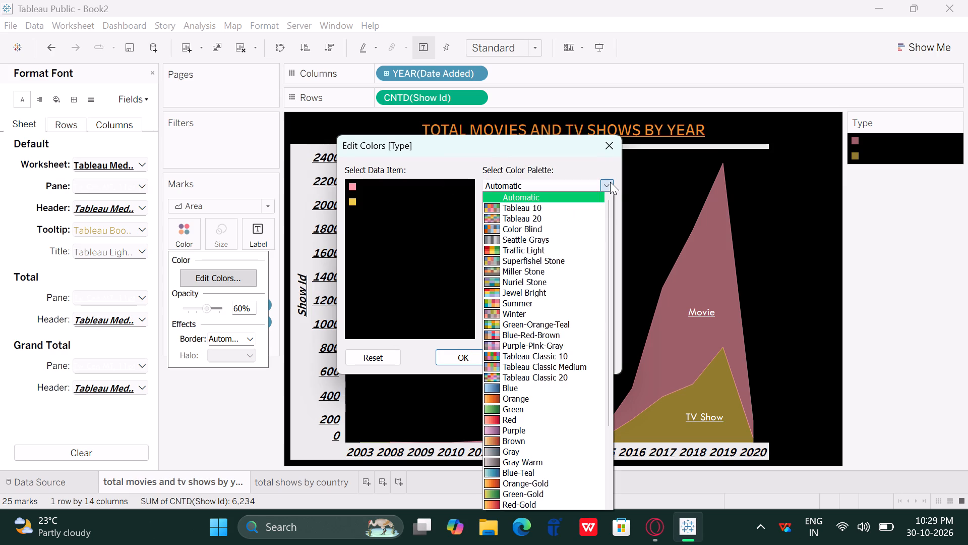
left_click(511, 417)
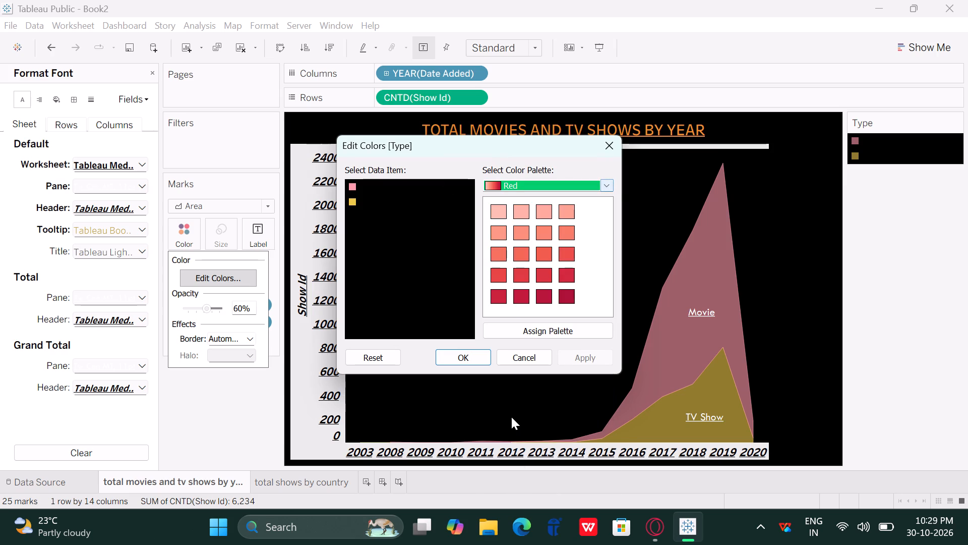
left_click(530, 328)
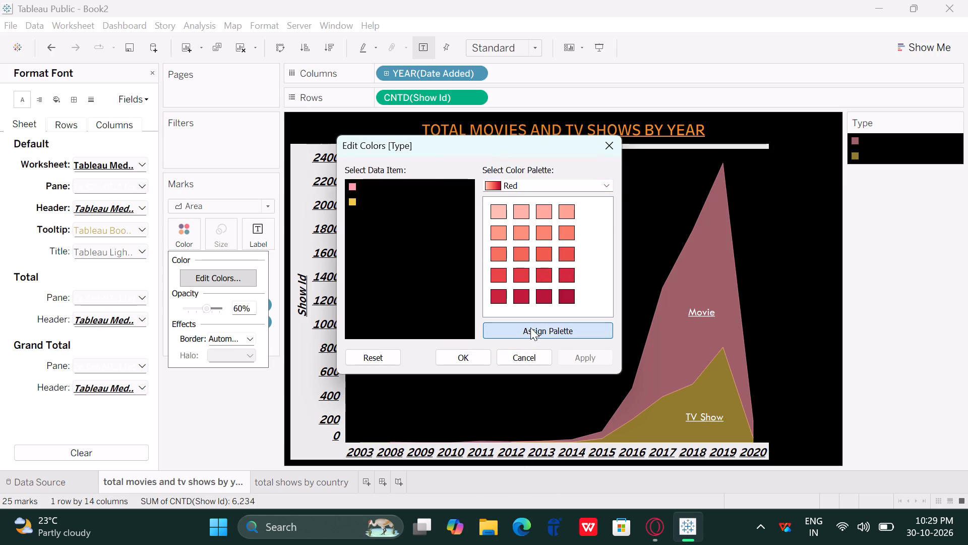
left_click(576, 353)
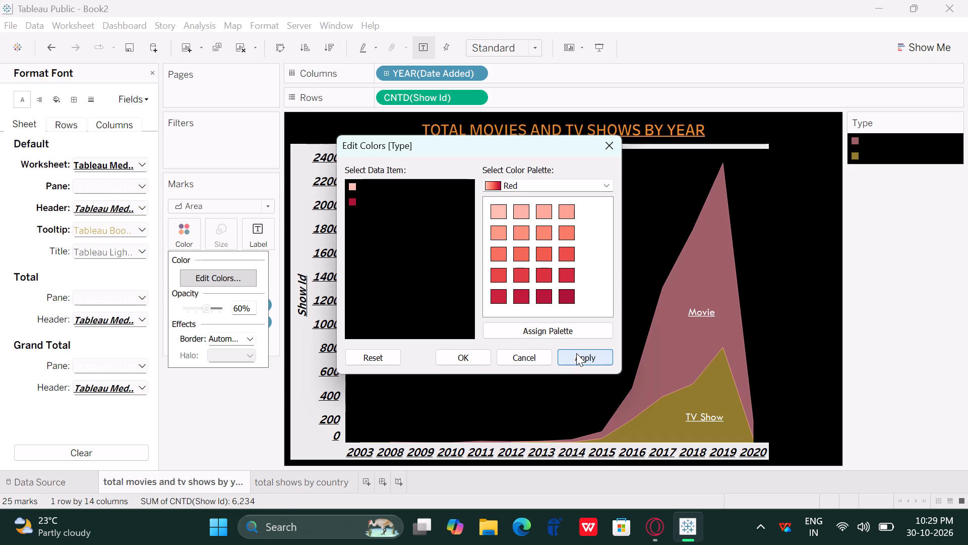
left_click(468, 361)
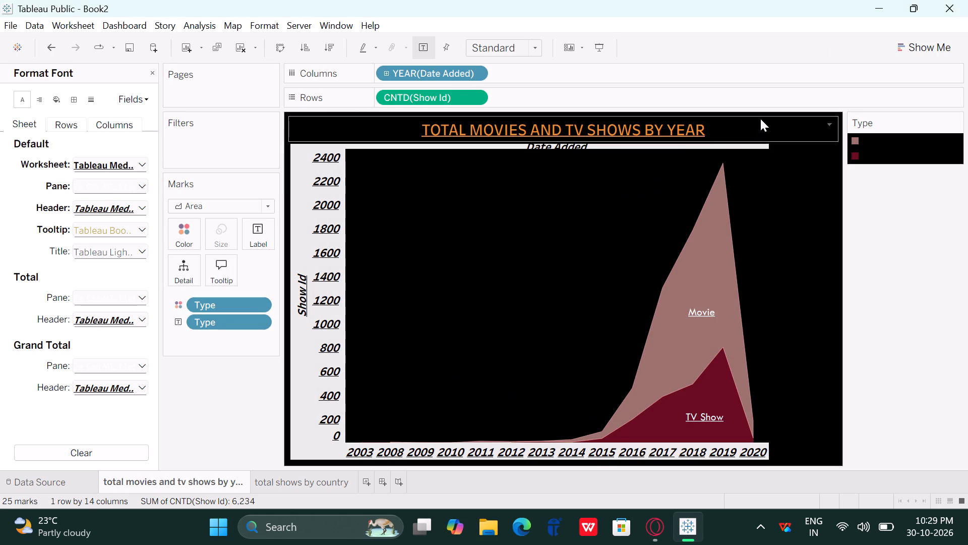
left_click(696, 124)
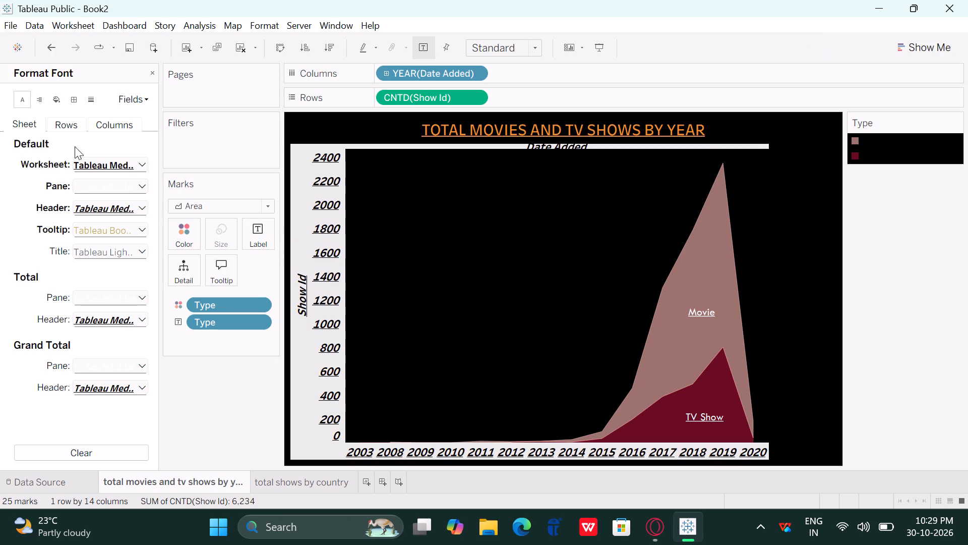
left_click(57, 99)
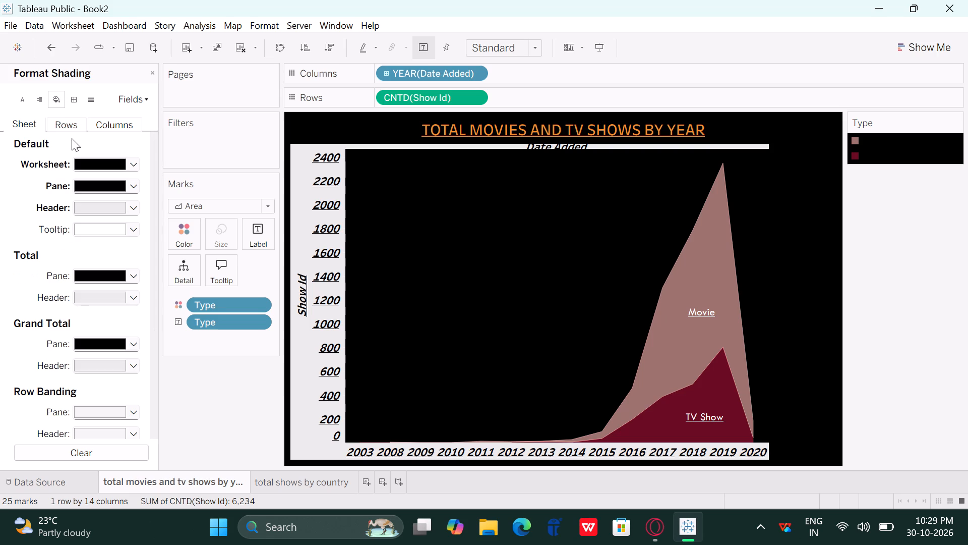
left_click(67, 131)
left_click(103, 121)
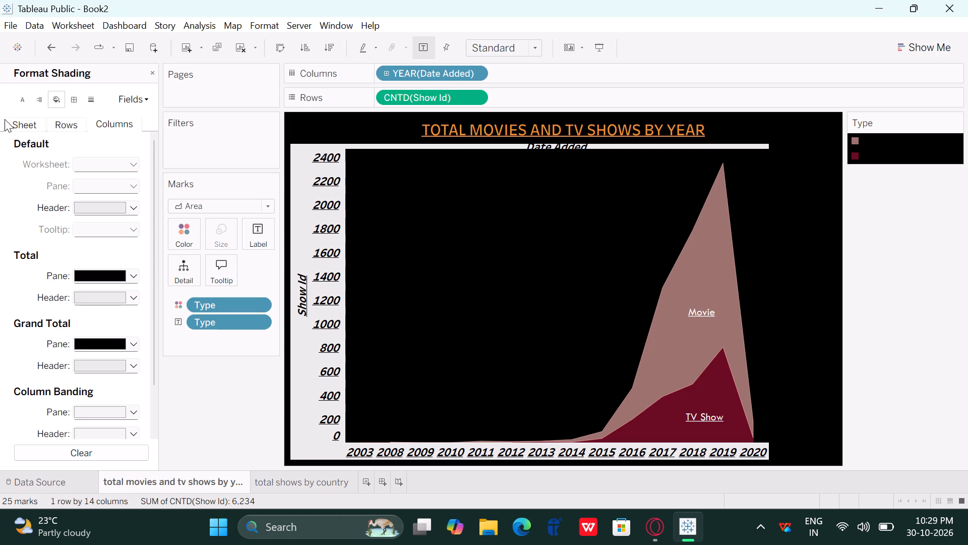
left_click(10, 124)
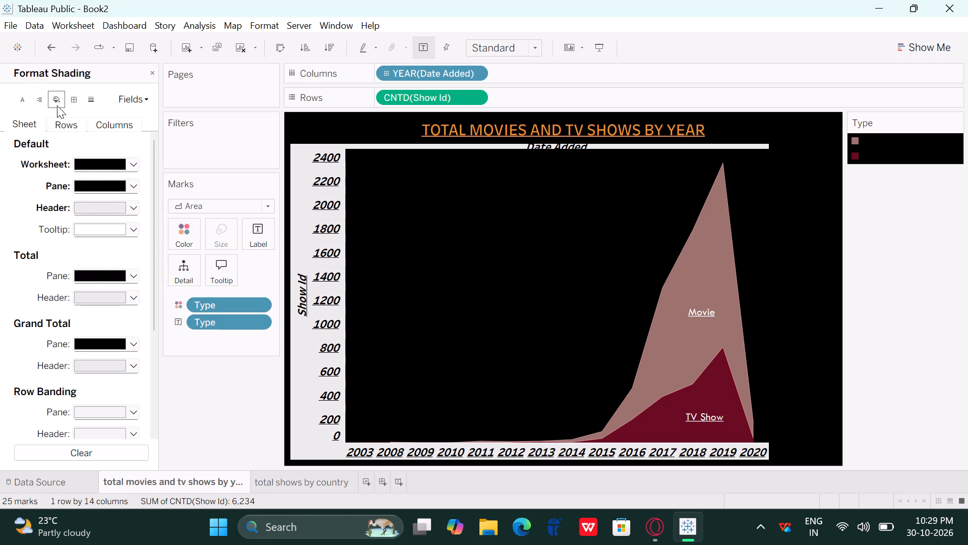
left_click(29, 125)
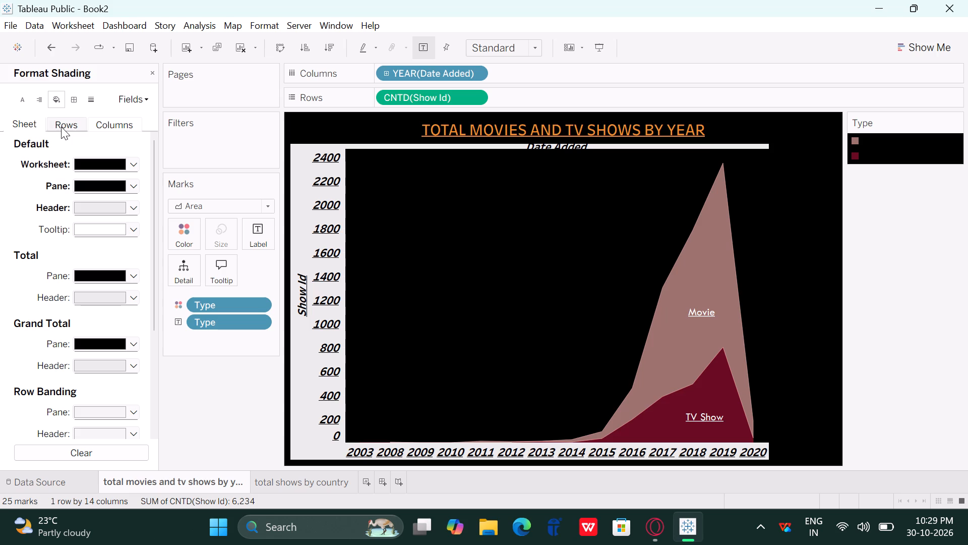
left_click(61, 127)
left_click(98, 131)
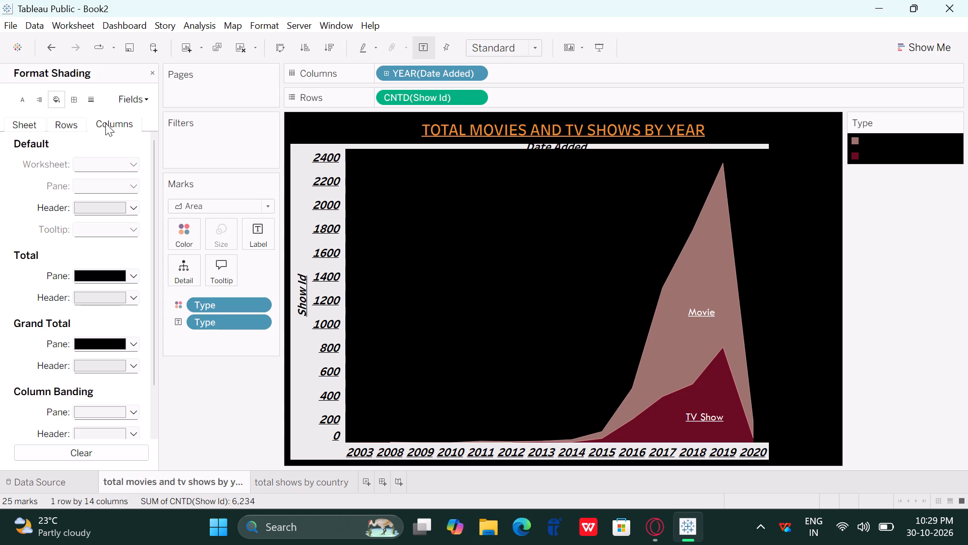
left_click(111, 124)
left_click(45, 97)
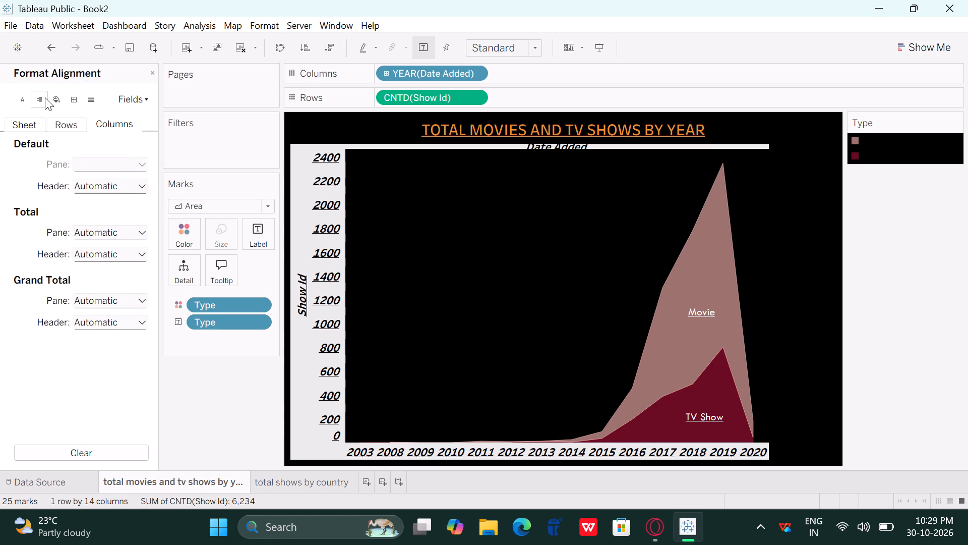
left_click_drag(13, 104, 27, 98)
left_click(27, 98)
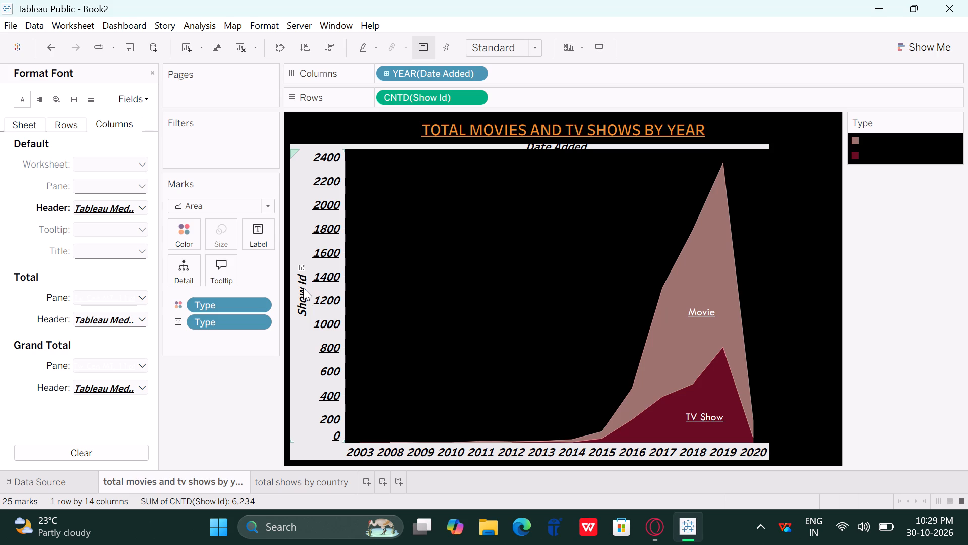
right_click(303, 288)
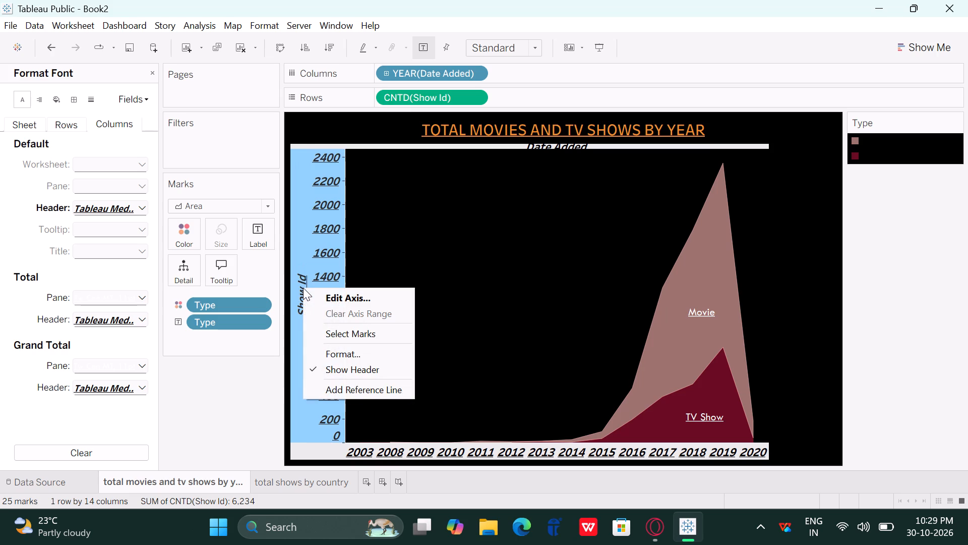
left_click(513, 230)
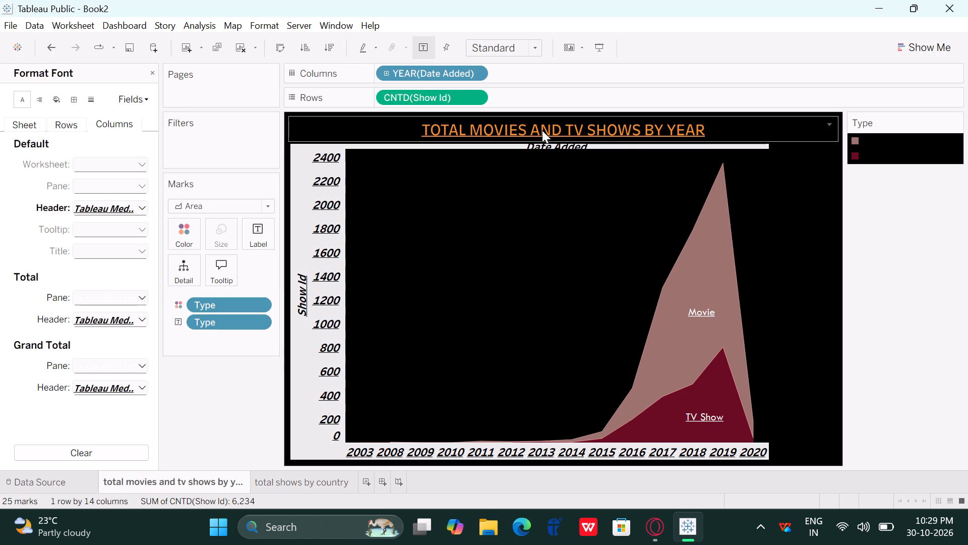
Change the text colour of the title TOTAL MOVIES AND TV SHOWS BY YEAR to white and apply it.
right_click(542, 130)
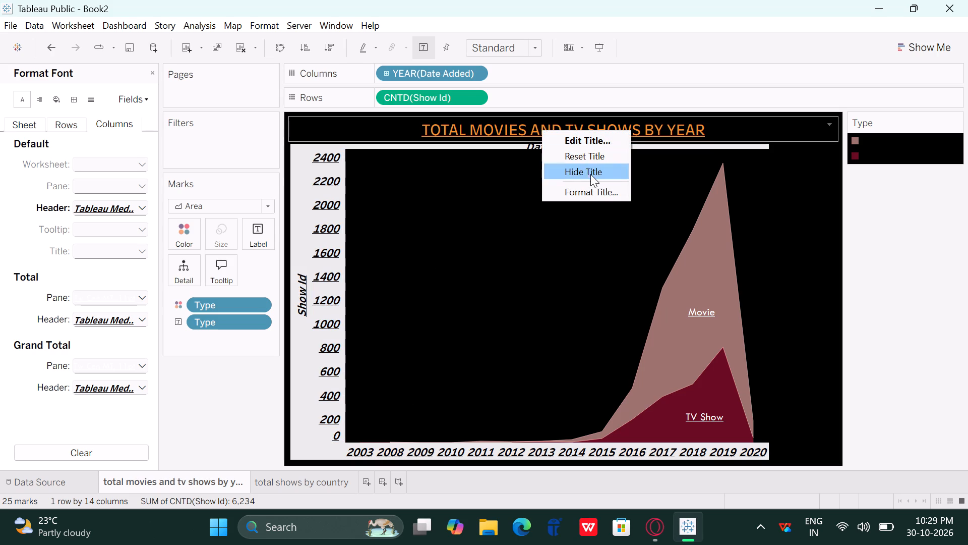
left_click(589, 142)
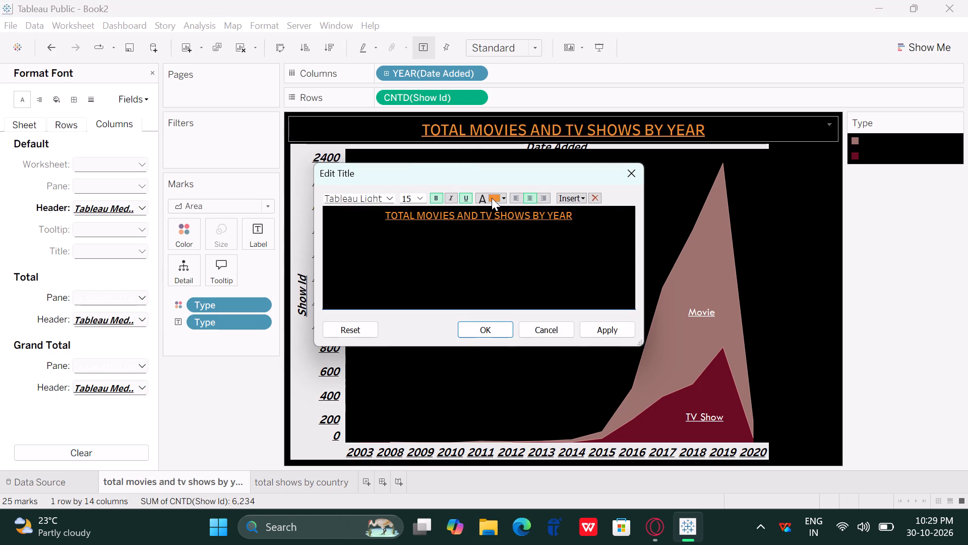
left_click_drag(380, 217, 608, 239)
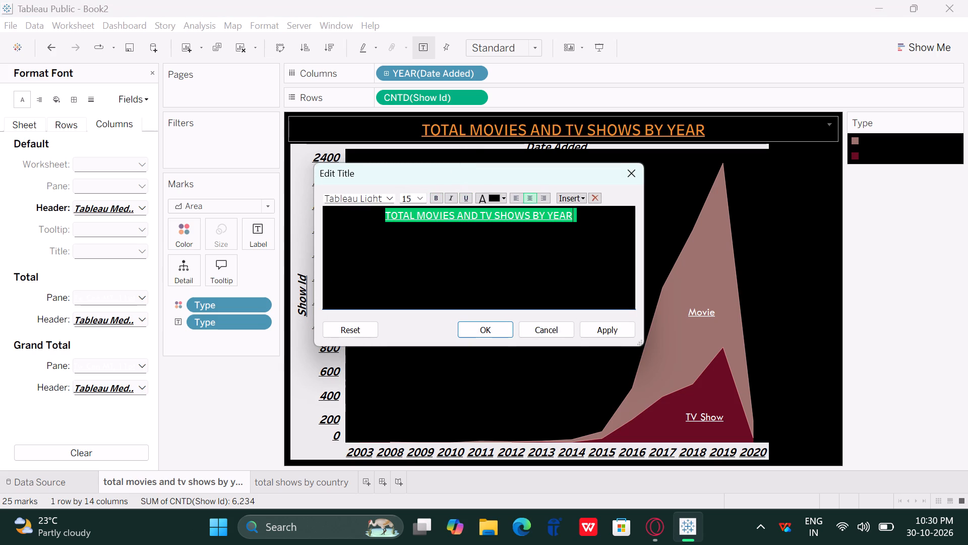
left_click_drag(608, 239, 607, 239)
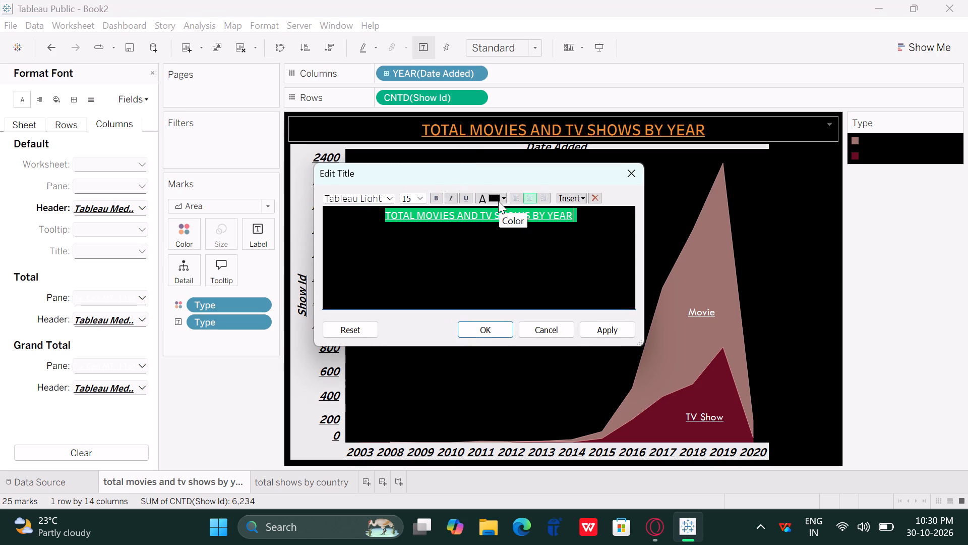
left_click(504, 196)
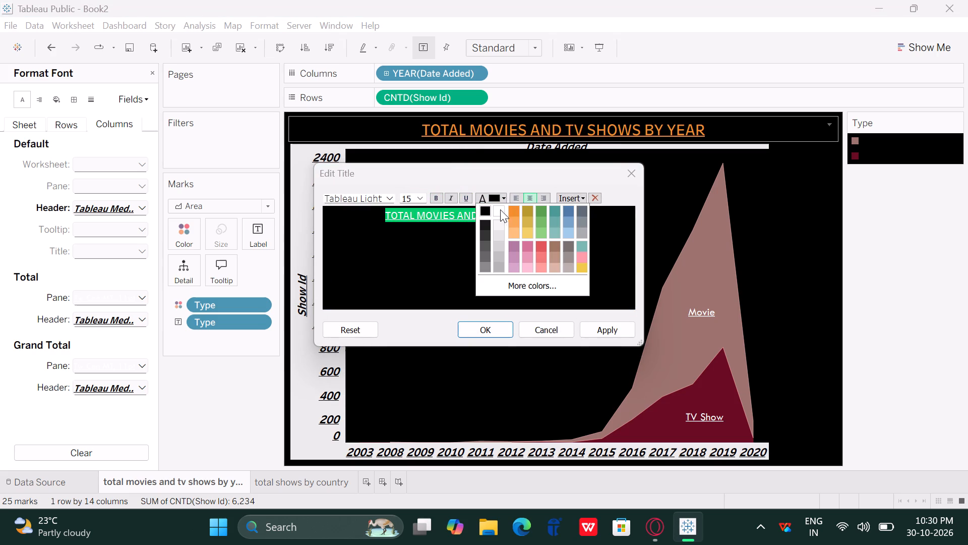
left_click(495, 213)
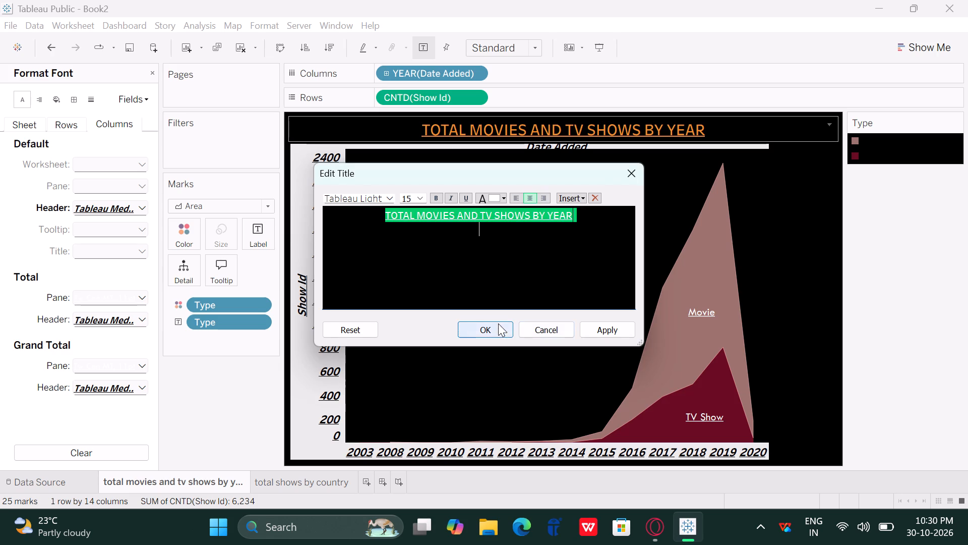
left_click(606, 325)
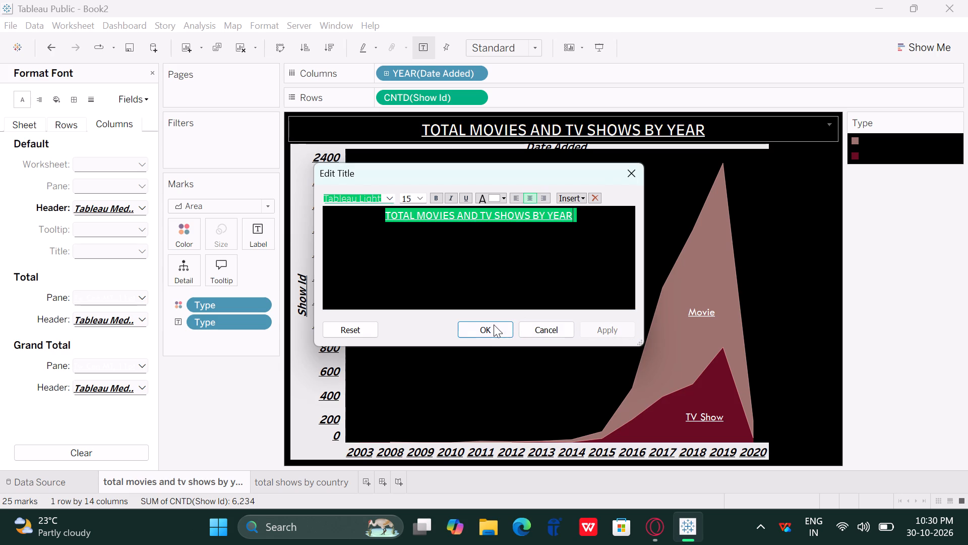
left_click(491, 328)
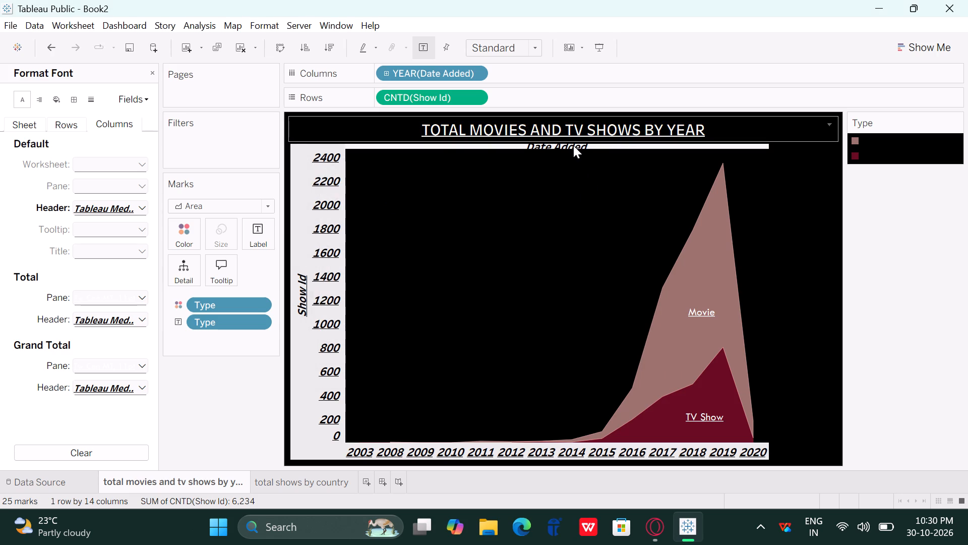
Add a new blank worksheet after the total shows by country sheet.
left_click(330, 476)
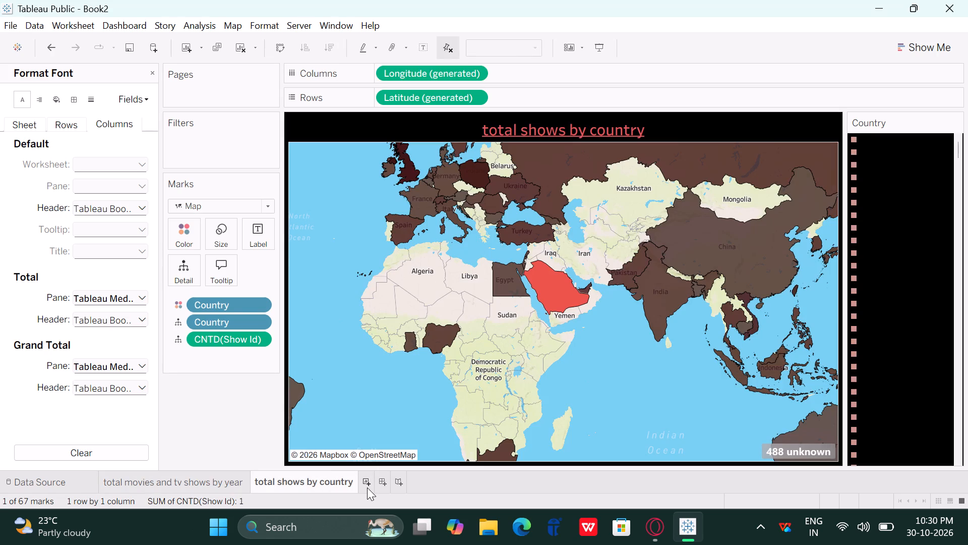
left_click(367, 487)
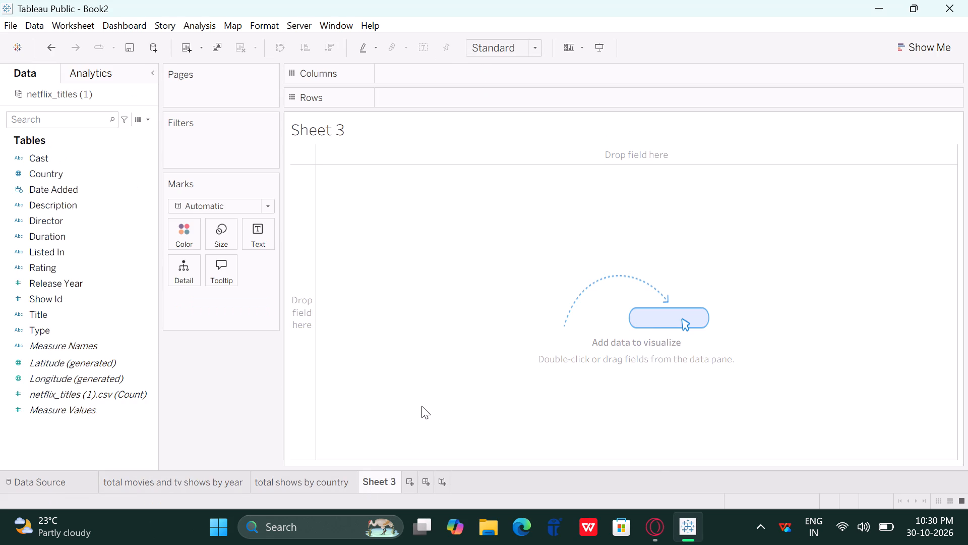
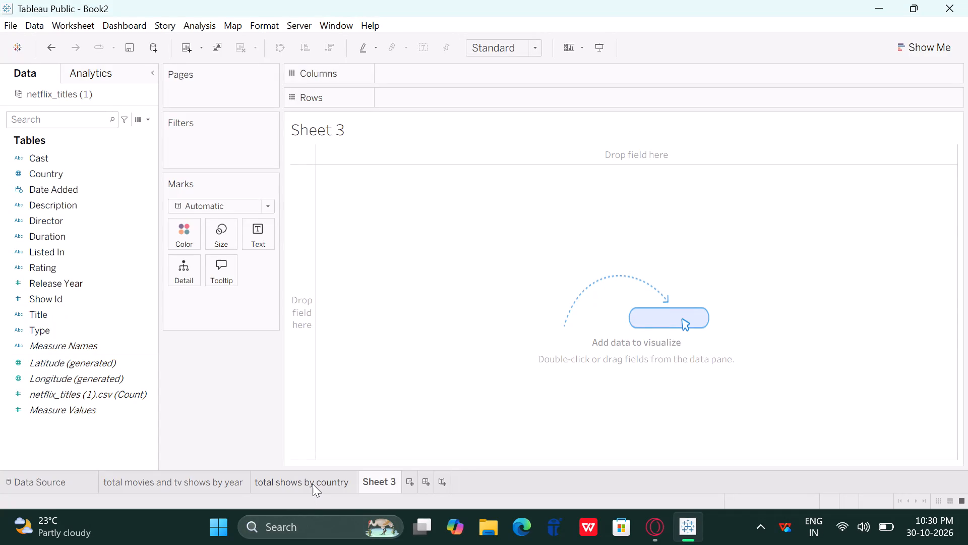
Open the total shows by country sheet and examine the marks for China, India and the surrounding Asian countries on the map.
left_click(313, 484)
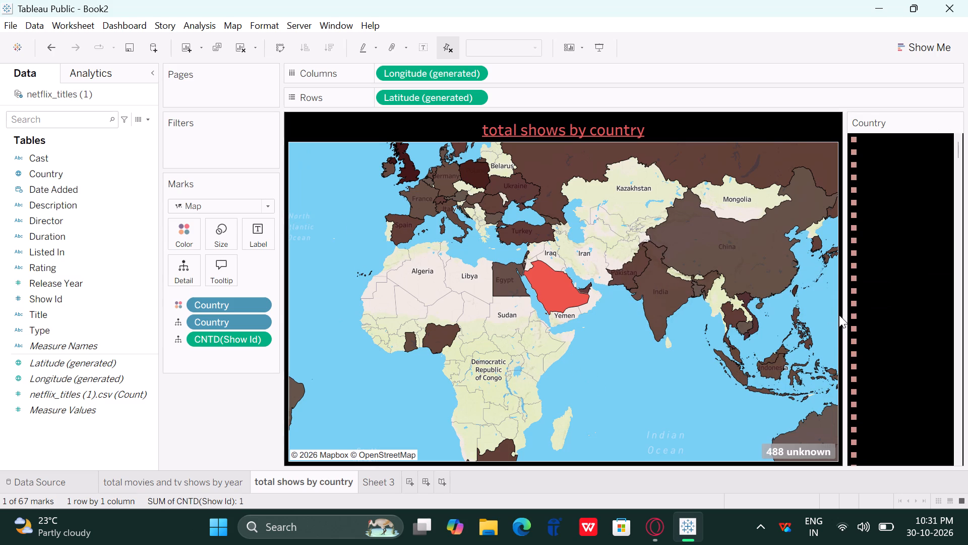
left_click_drag(837, 316, 878, 299)
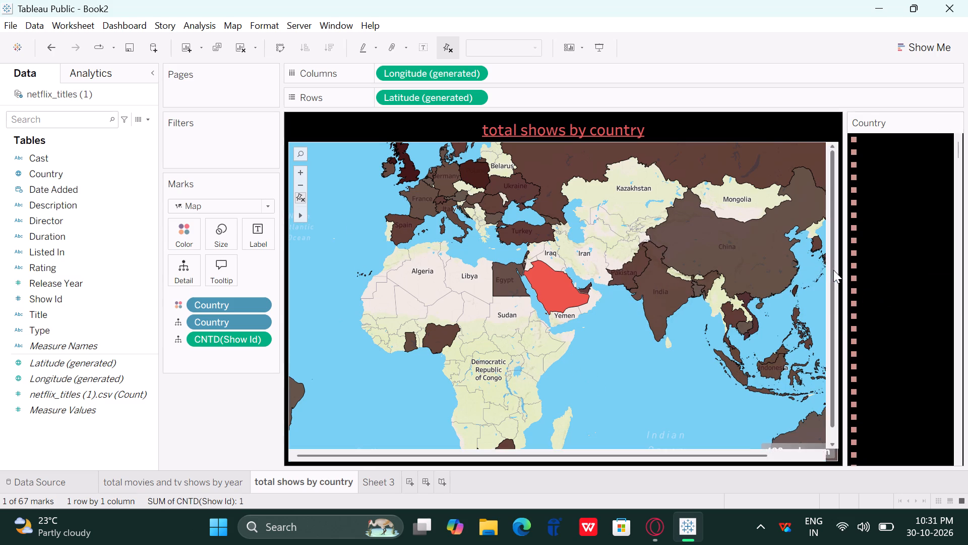
left_click(809, 259)
left_click(809, 259)
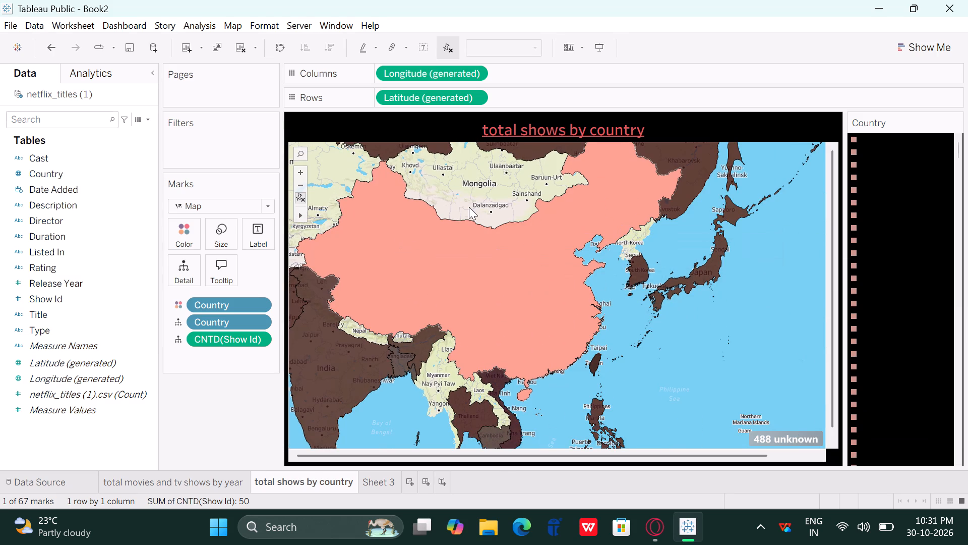
left_click_drag(469, 207, 765, 200)
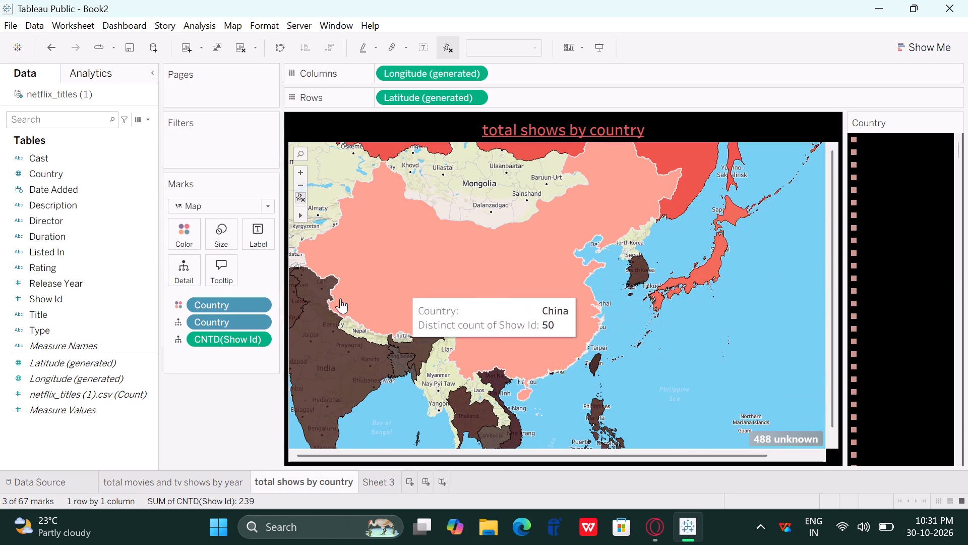
left_click_drag(336, 302, 588, 288)
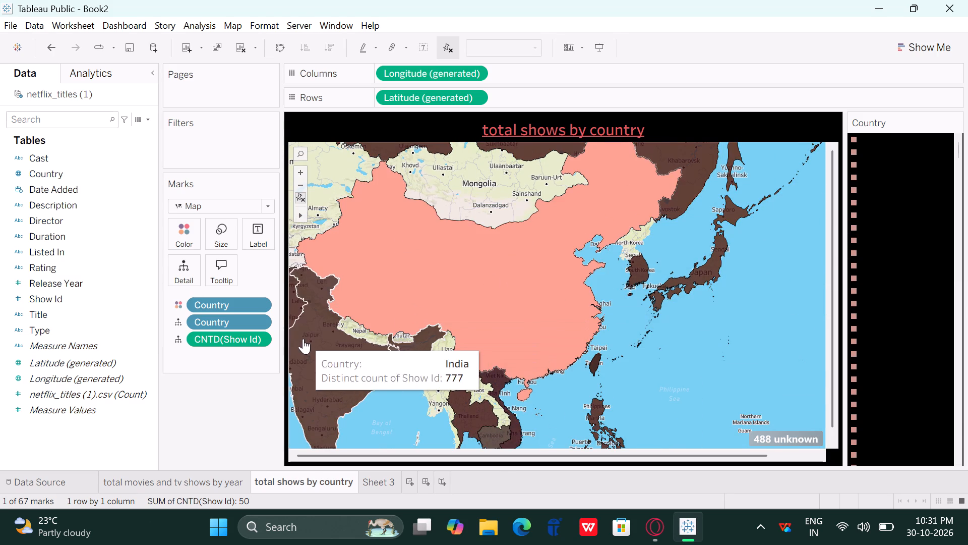
left_click(303, 339)
scroll(303, 339, "right", 6)
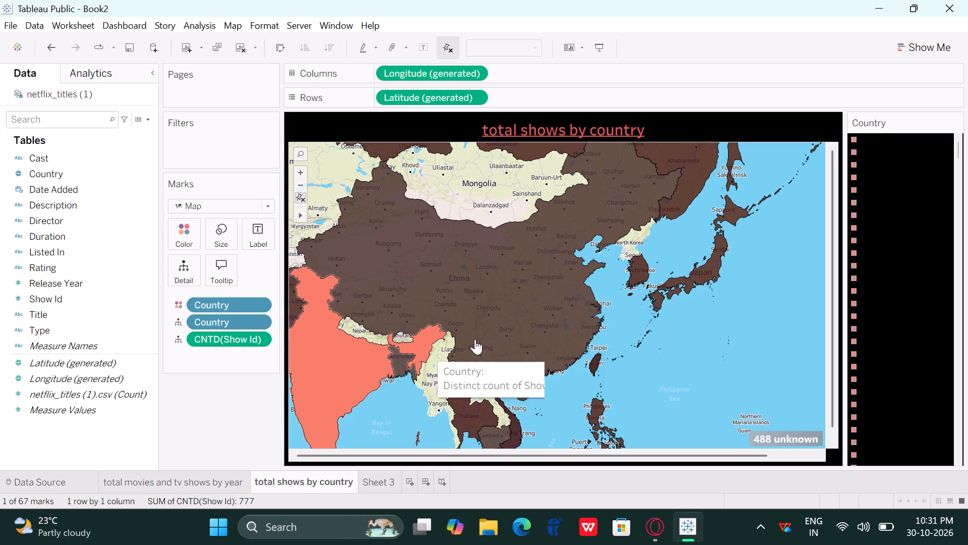
left_click(616, 280)
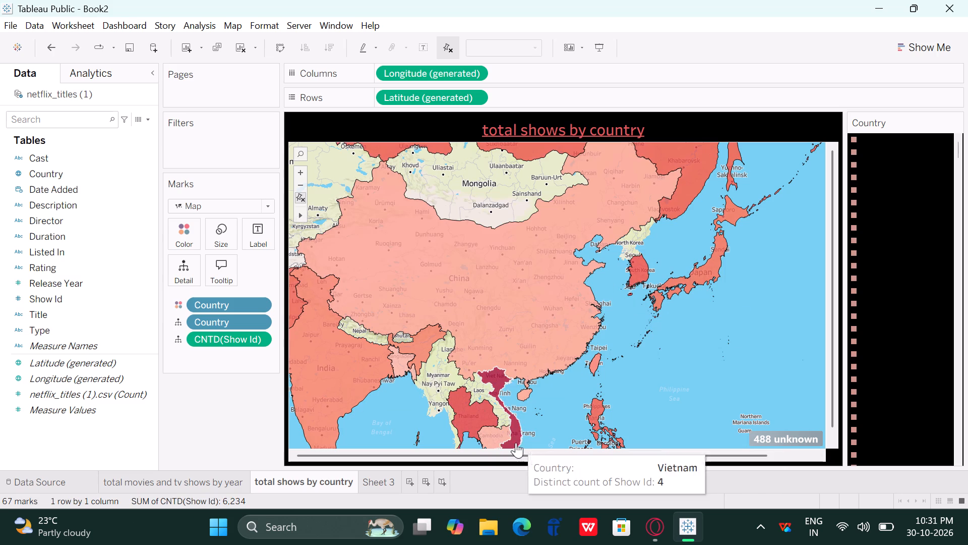
double_click(293, 456)
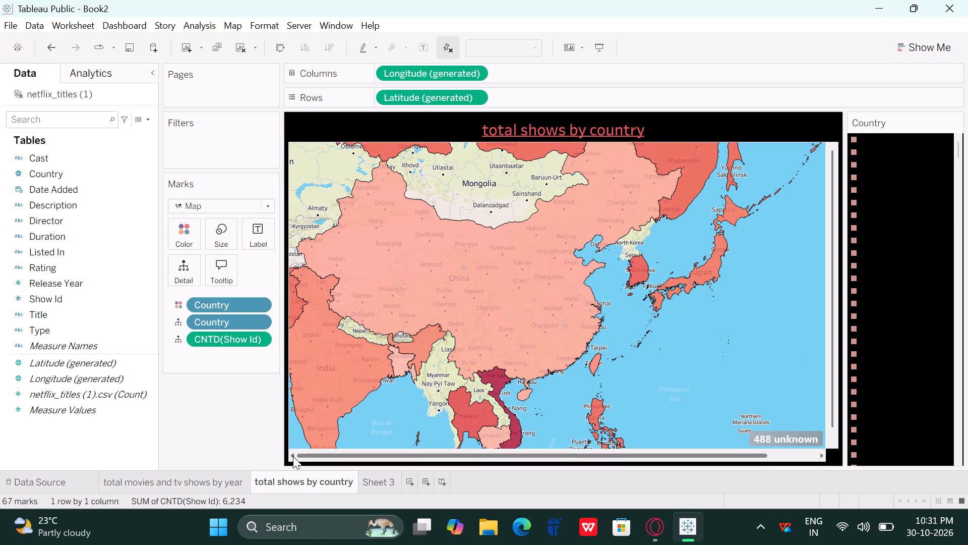
double_click(815, 454)
left_click(816, 455)
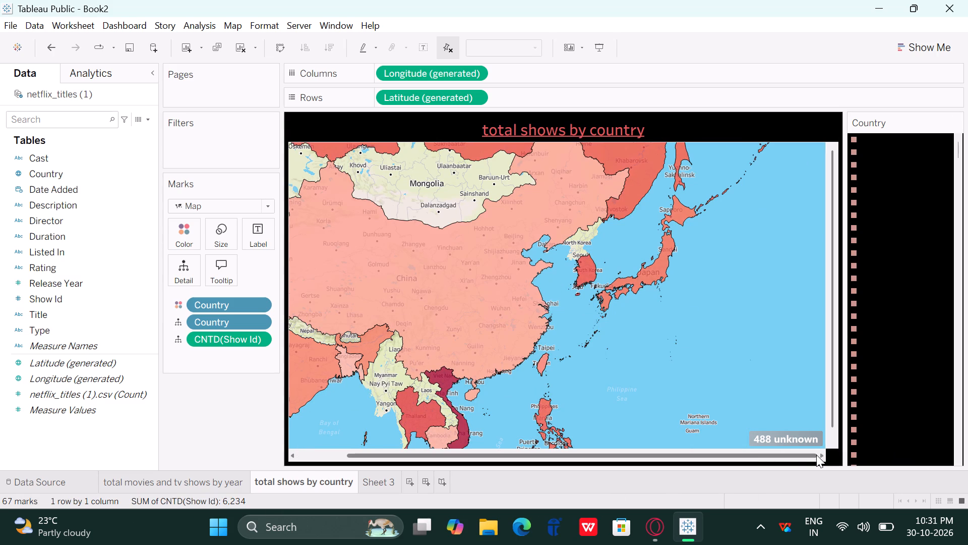
left_click(836, 444)
triple_click(836, 444)
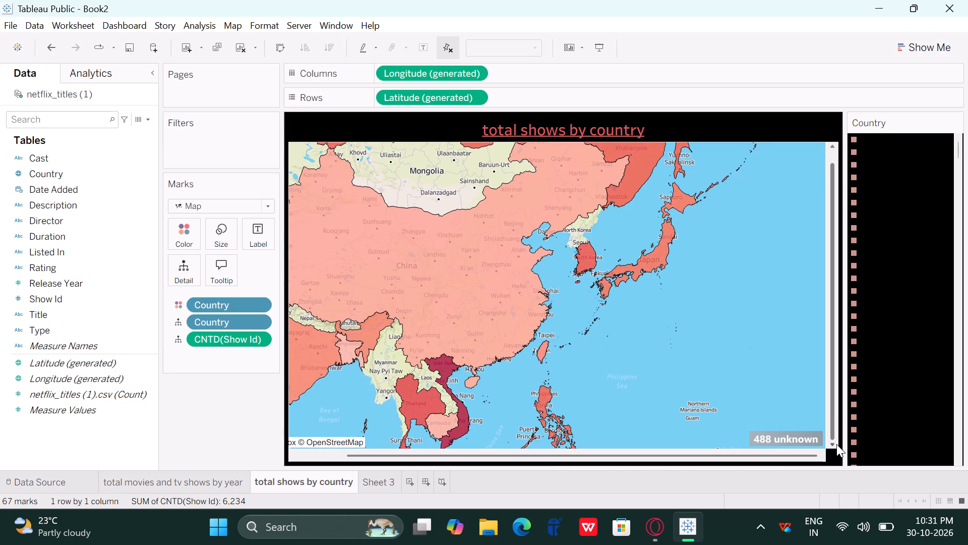
triple_click(832, 147)
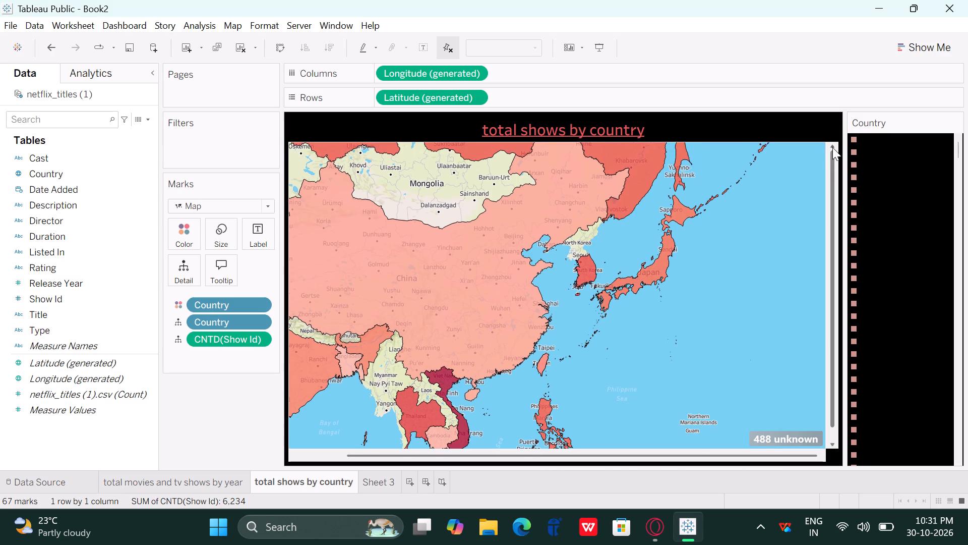
double_click(832, 147)
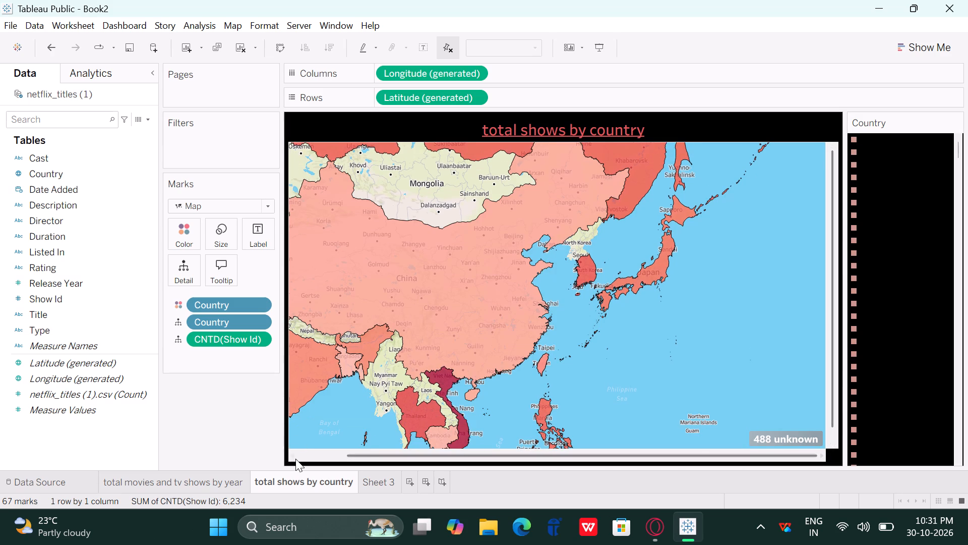
triple_click(295, 460)
triple_click(295, 460)
left_click(295, 460)
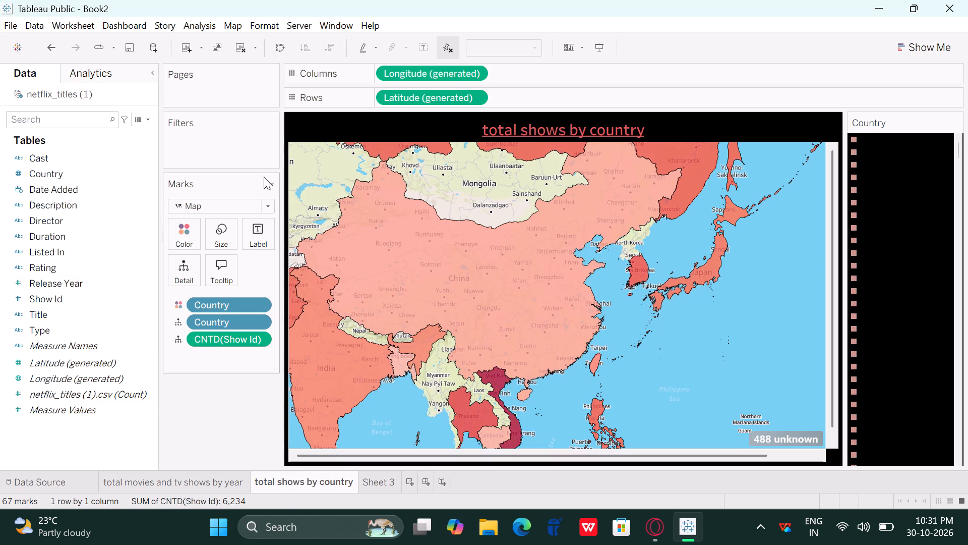
left_click(295, 179)
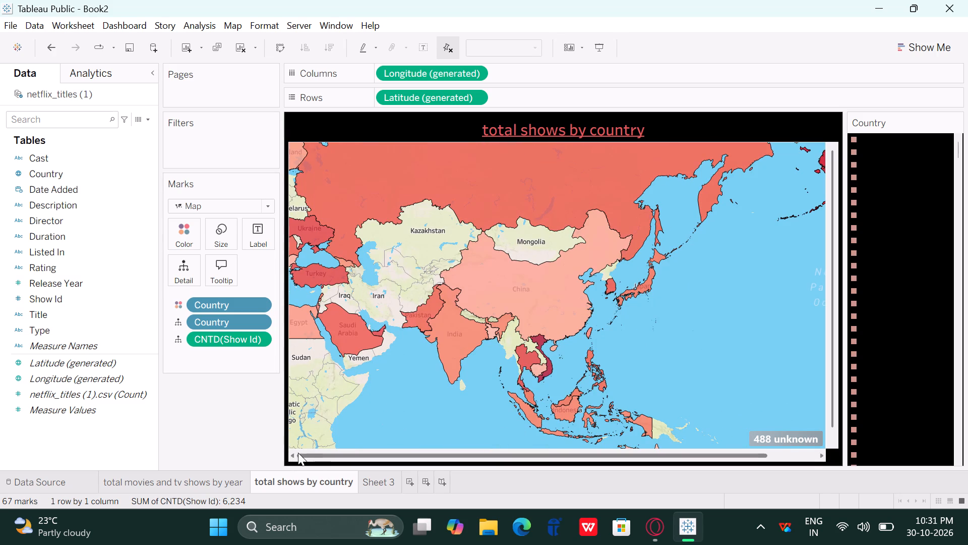
double_click(293, 454)
left_click_drag(293, 454, 508, 412)
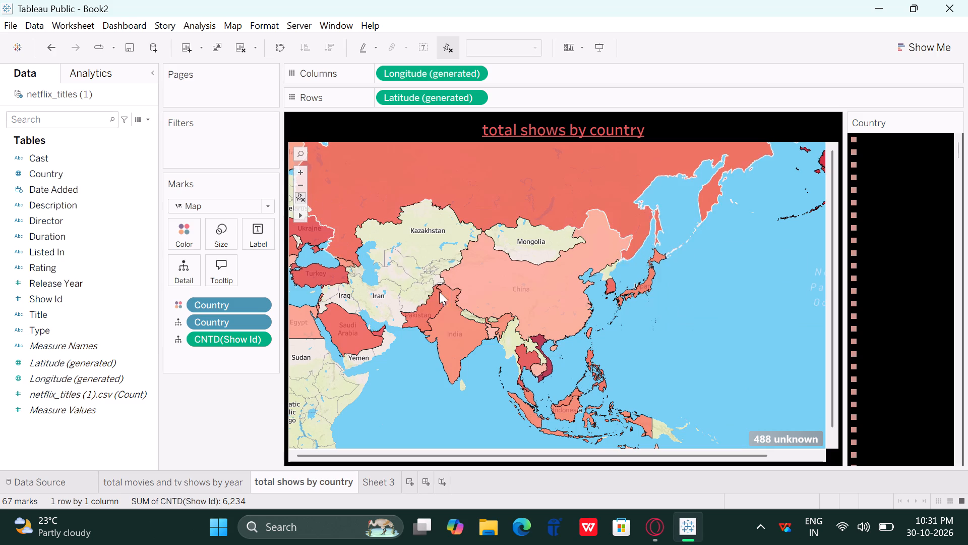
Examine the country map around Egypt and North Africa, across the world, and around China.
double_click(294, 321)
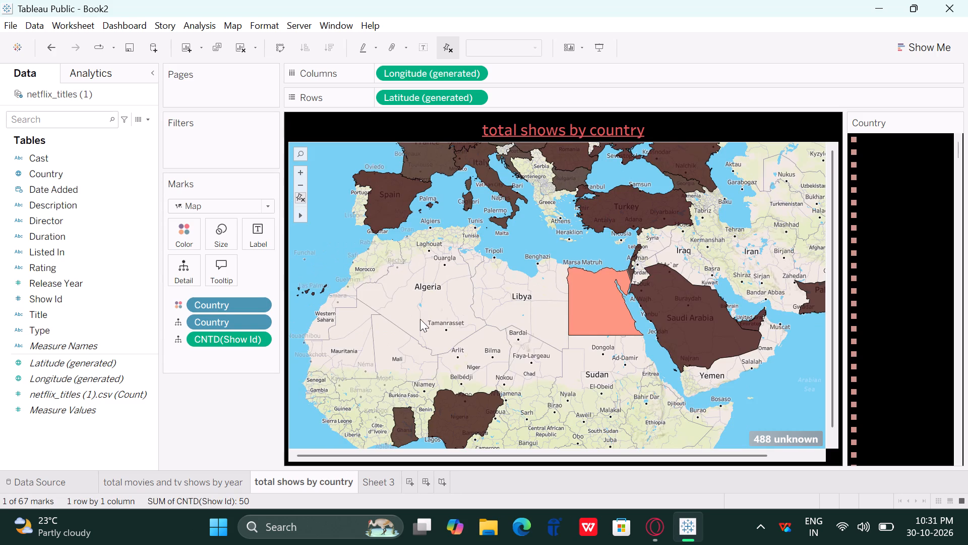
left_click(815, 453)
triple_click(815, 453)
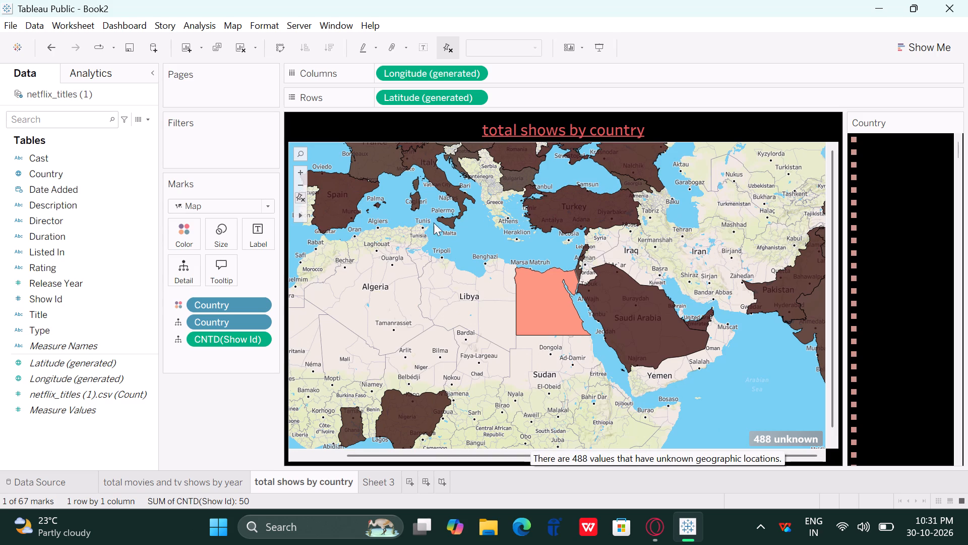
left_click(301, 188)
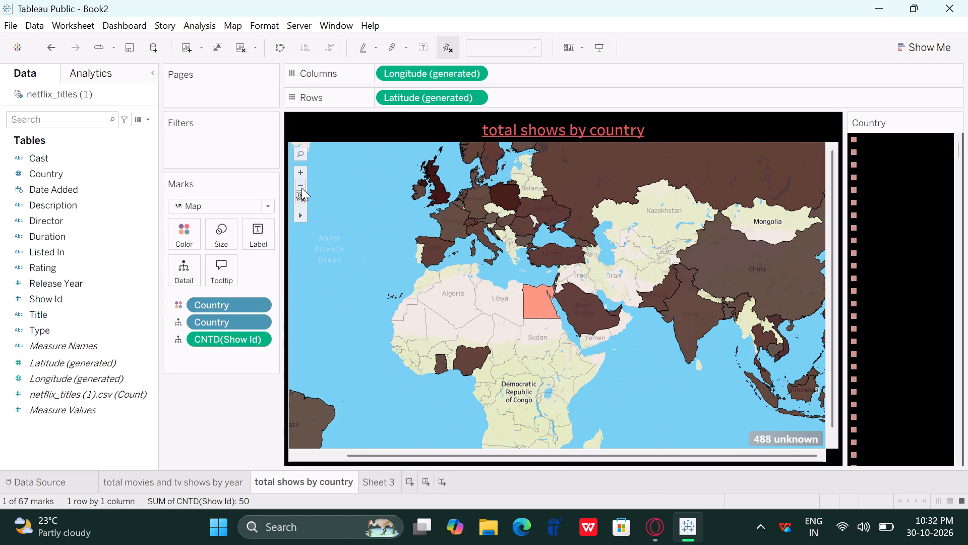
left_click(301, 188)
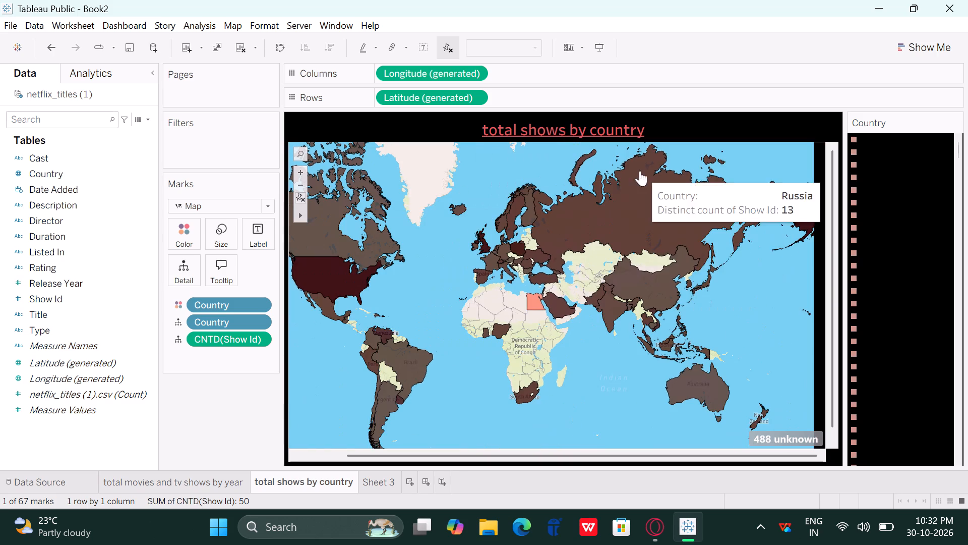
double_click(653, 285)
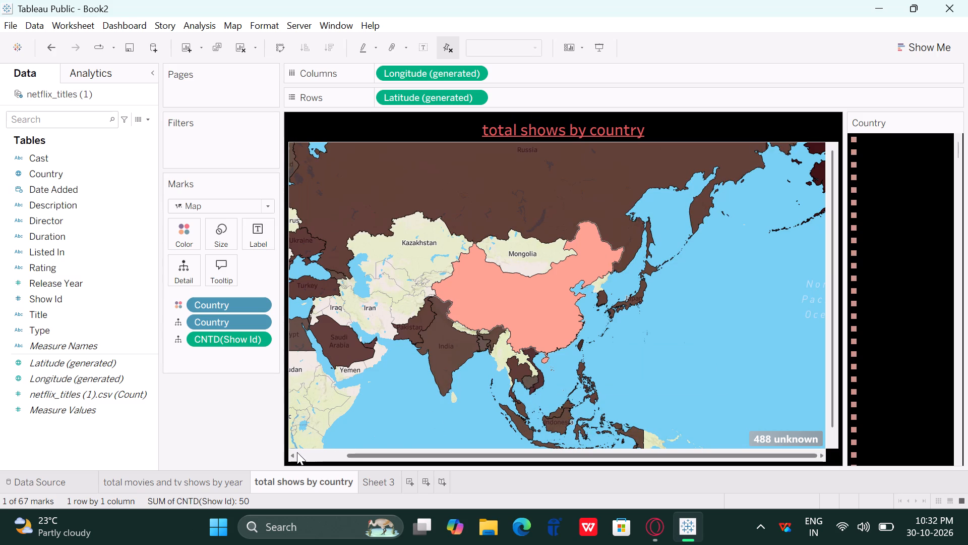
left_click(292, 454)
triple_click(292, 454)
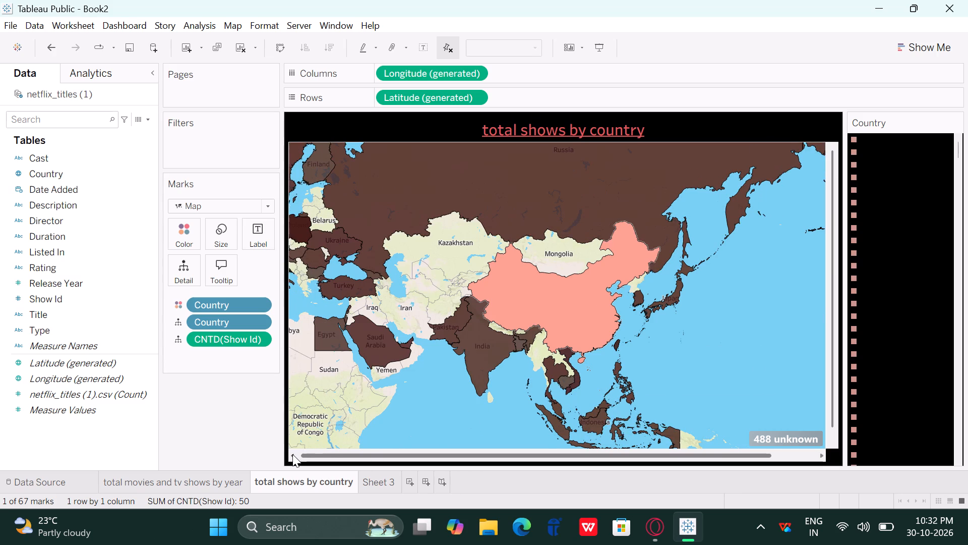
triple_click(292, 454)
double_click(292, 454)
left_click_drag(292, 454, 850, 134)
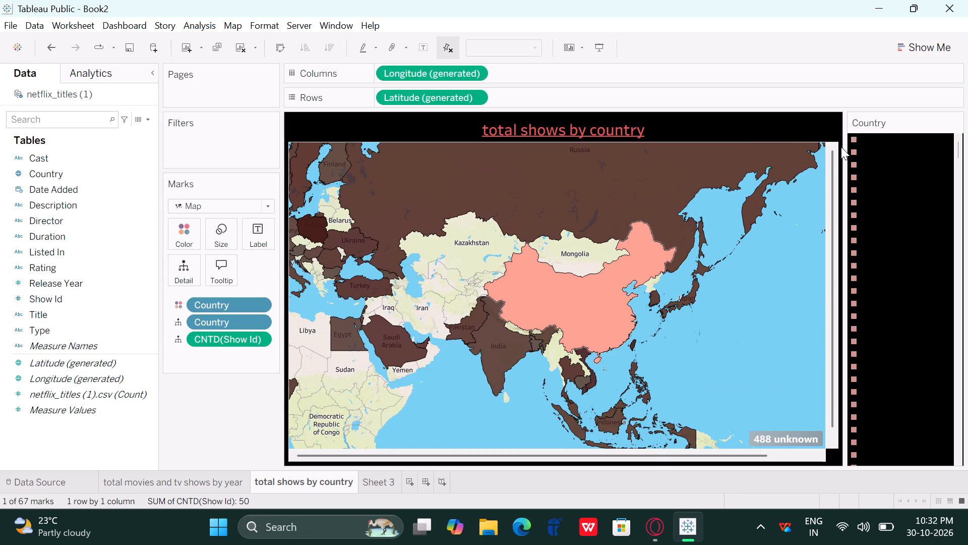
left_click(832, 147)
left_click_drag(832, 147, 896, 426)
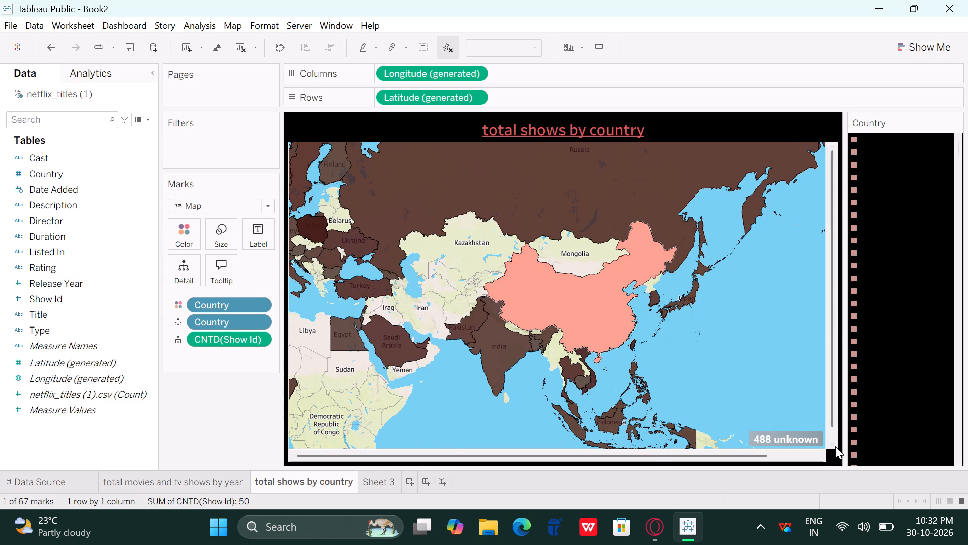
double_click(835, 444)
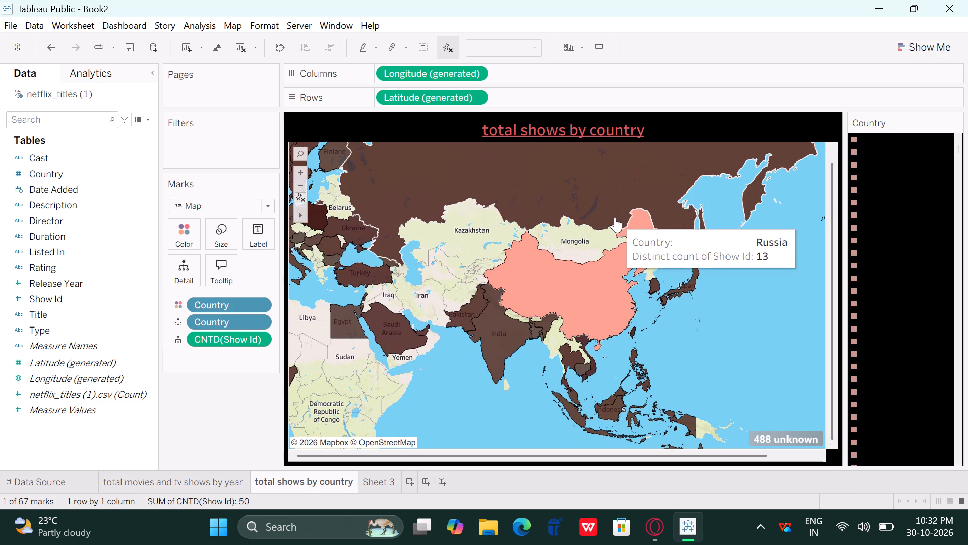
Set the background map style of the total shows by country map to Streets.
left_click(229, 20)
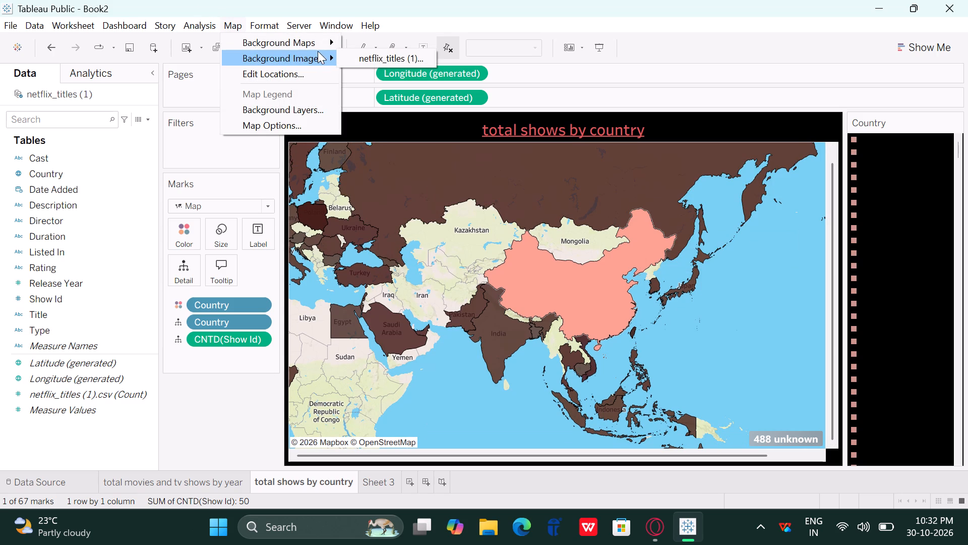
left_click(319, 46)
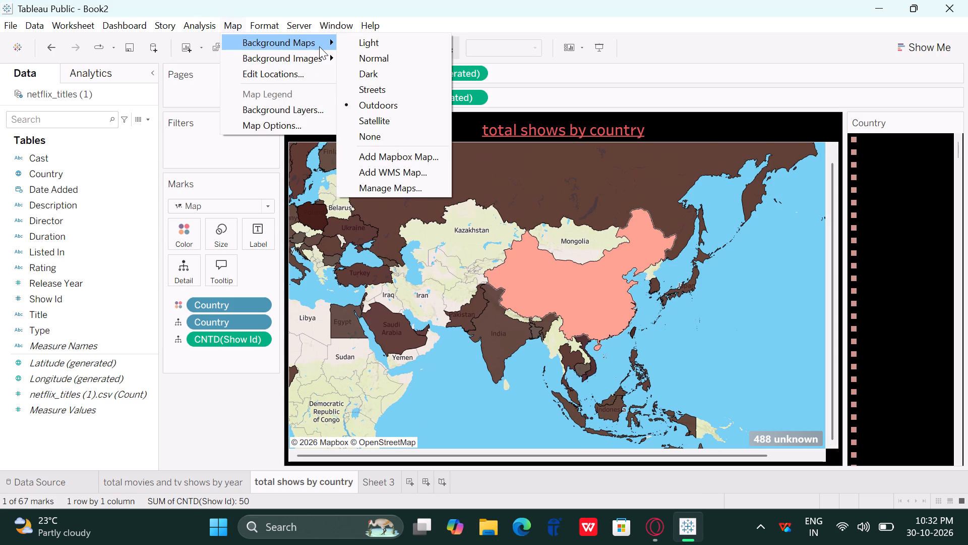
left_click(367, 88)
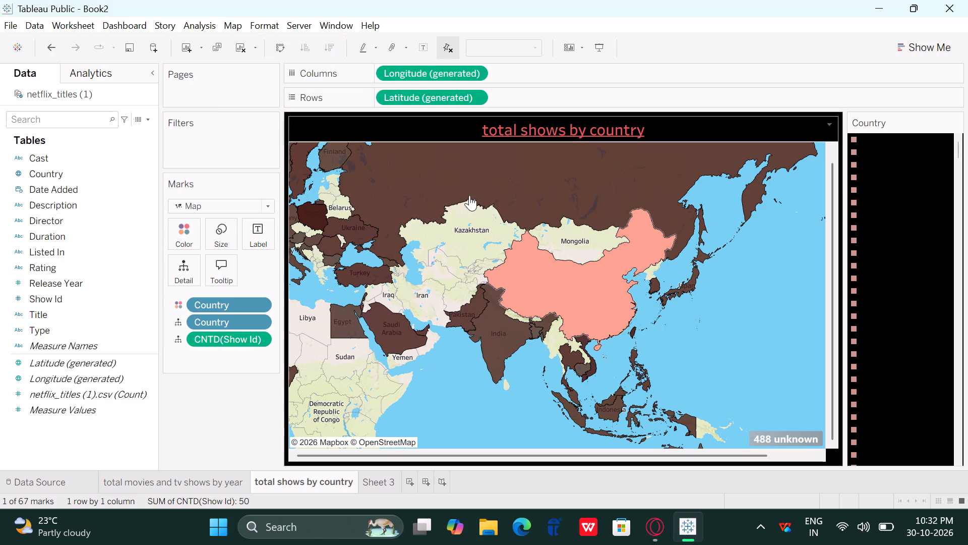
Examine the map's background and country shading around East Africa, the Indian Ocean and India.
double_click(466, 383)
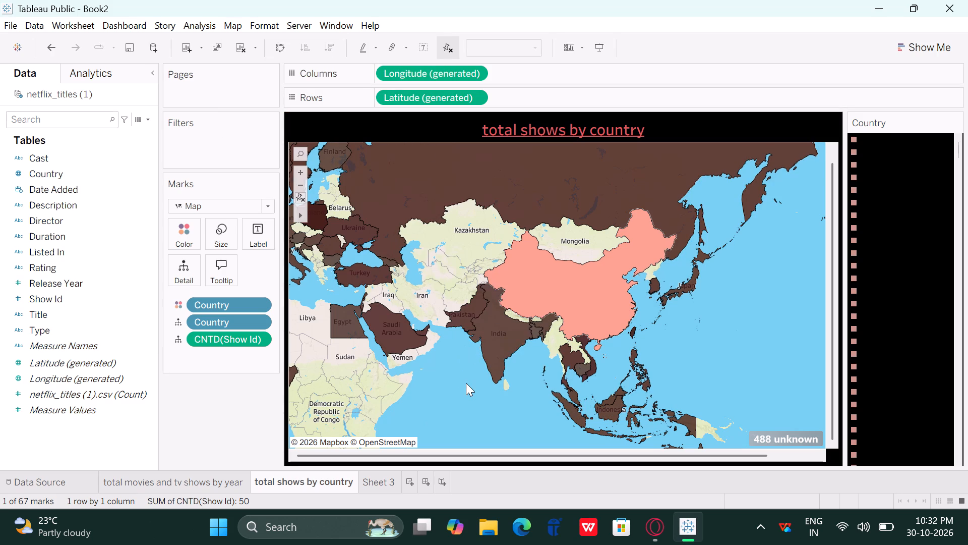
left_click(466, 383)
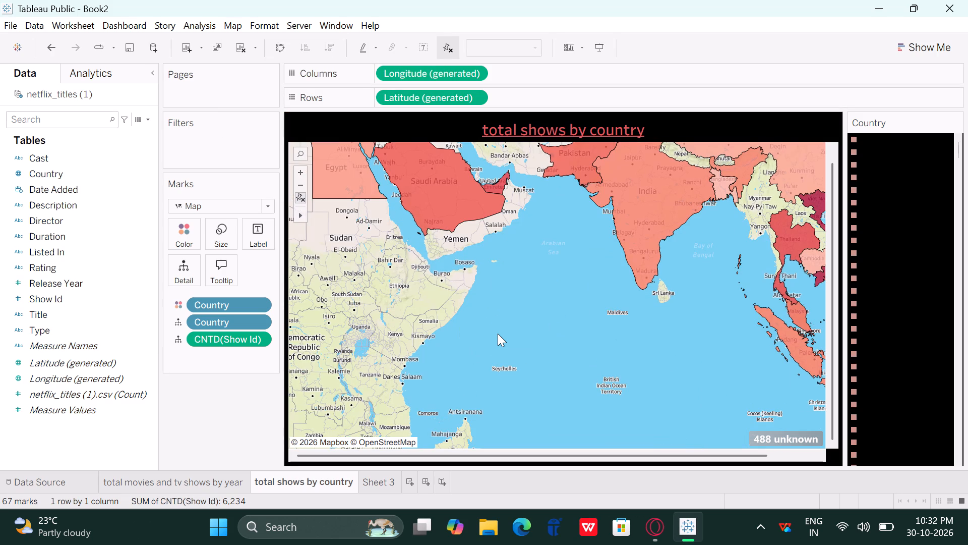
double_click(498, 334)
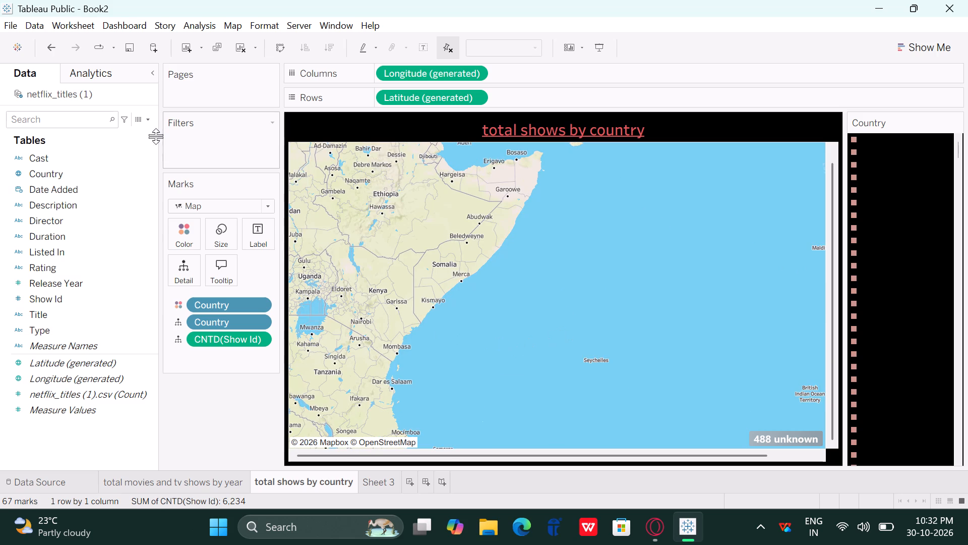
left_click(302, 173)
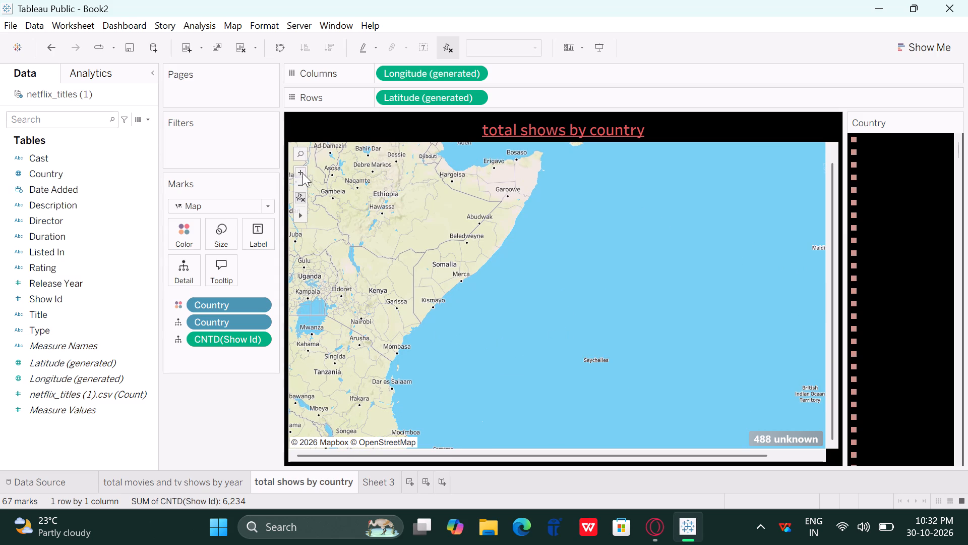
left_click(302, 173)
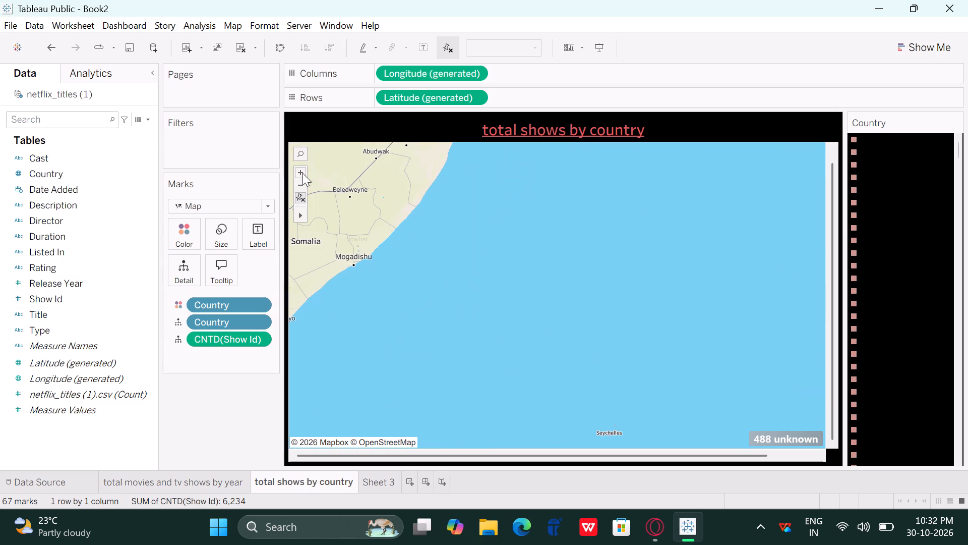
left_click(302, 181)
left_click(302, 181)
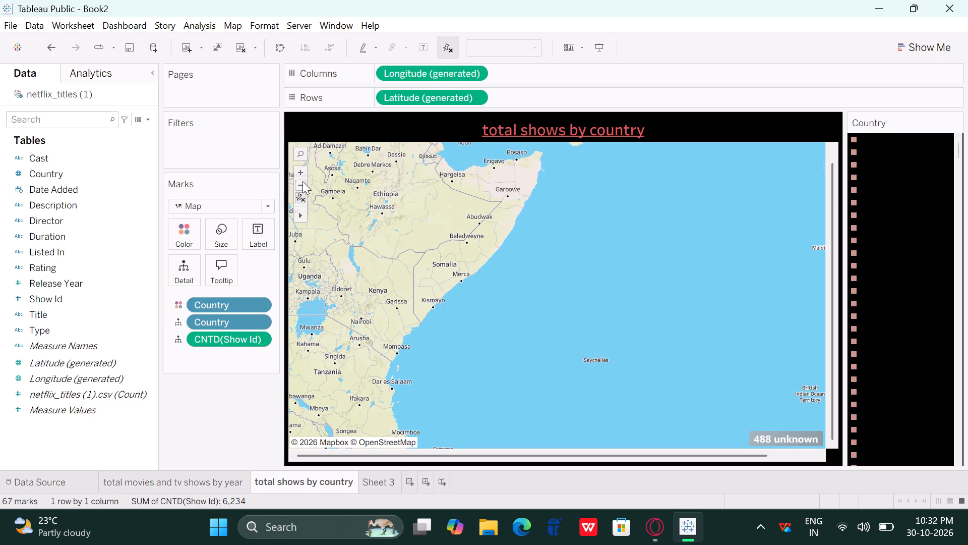
left_click(302, 181)
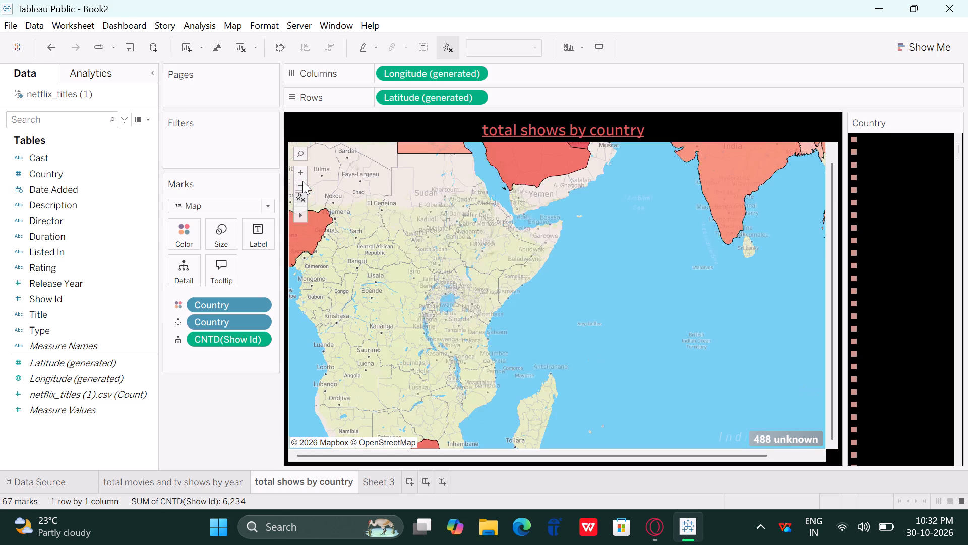
left_click(302, 181)
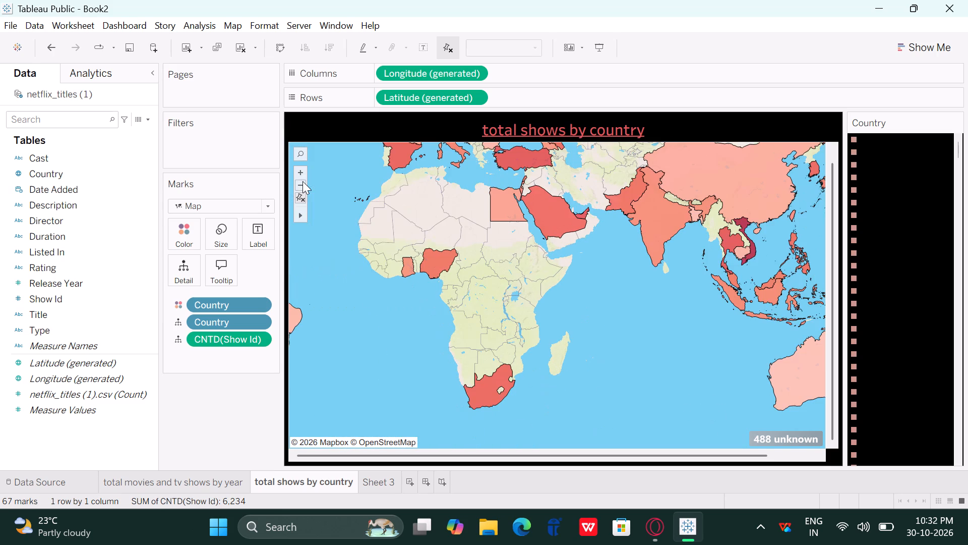
double_click(655, 226)
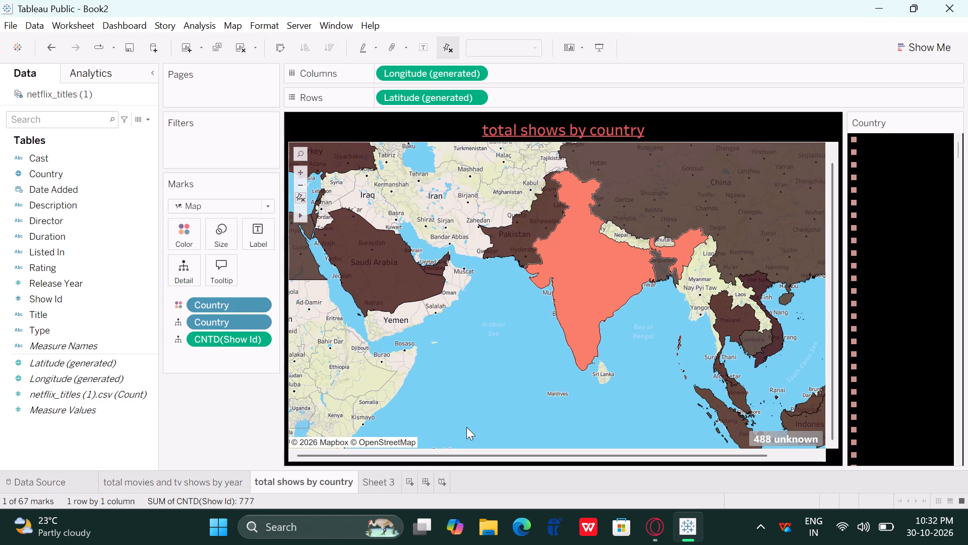
left_click(516, 376)
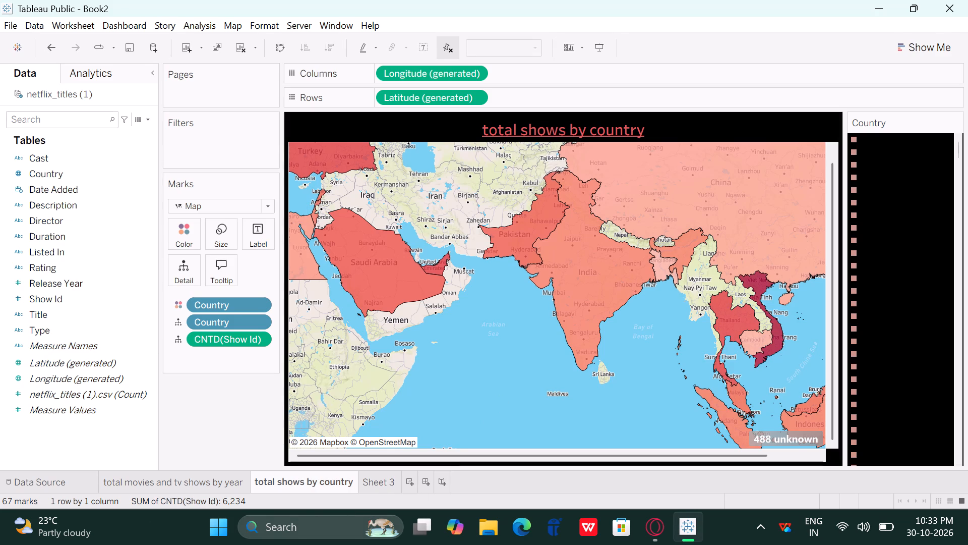
Return to the blank Sheet 3 and open its sheet name for editing.
left_click(374, 486)
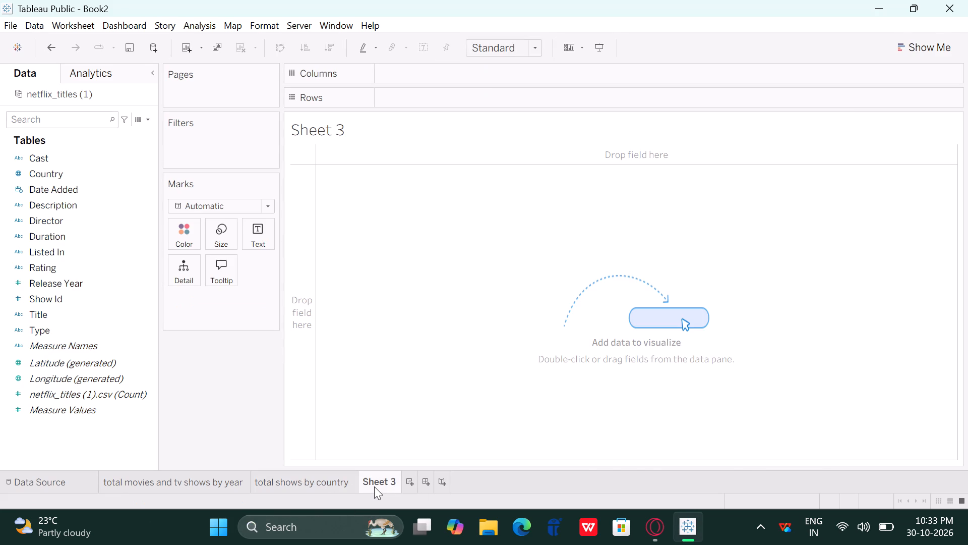
double_click(374, 486)
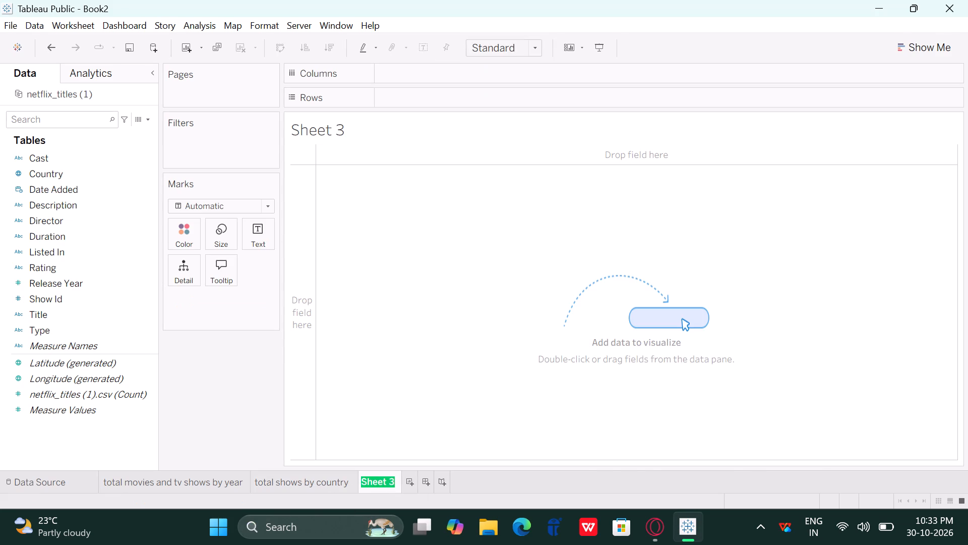